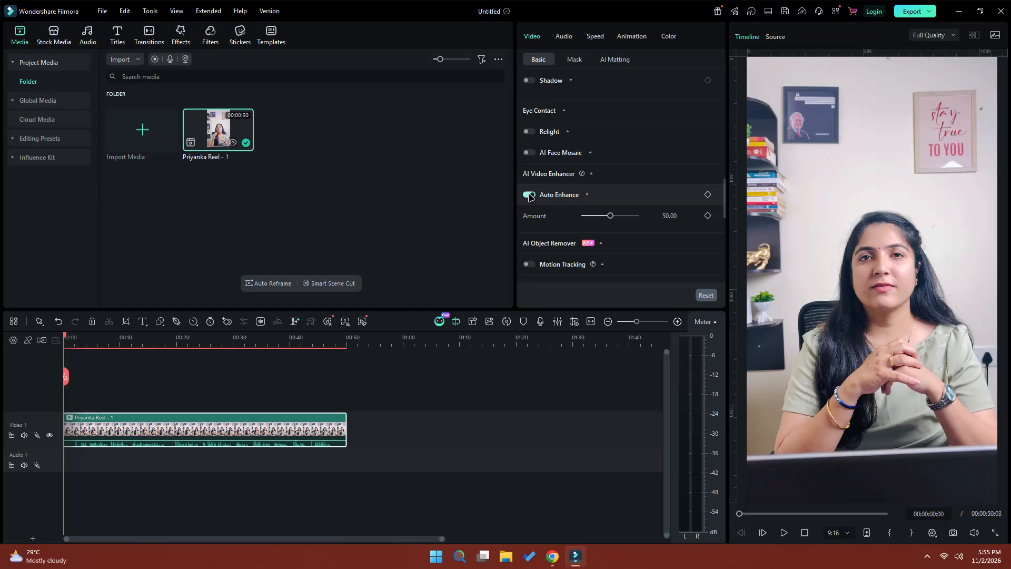
Switch Auto Enhance off and back on to compare the clip's picture with and without the enhancement.
{"action": "left_click", "coordinate": [529, 195]}
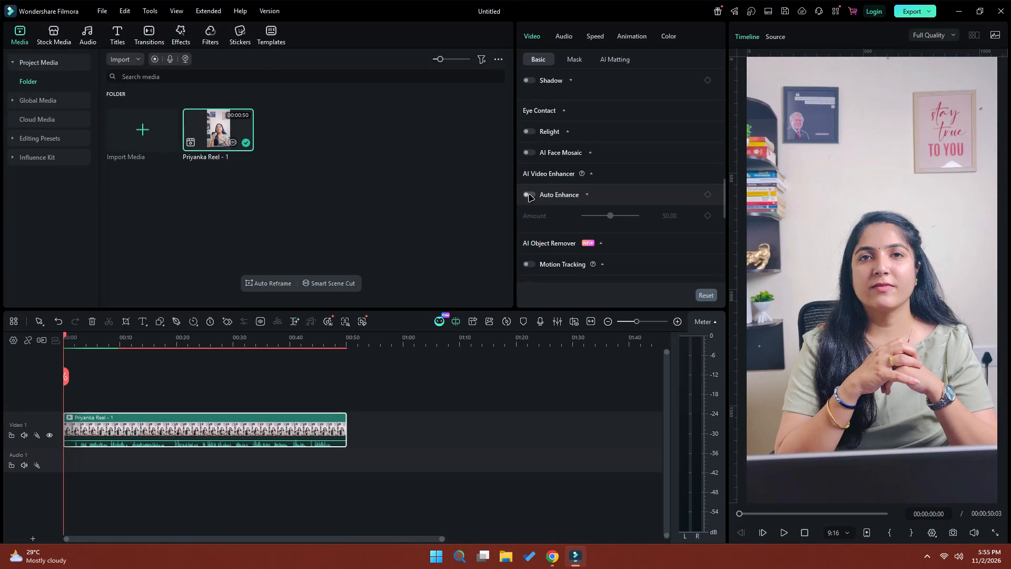
{"action": "left_click", "coordinate": [529, 195]}
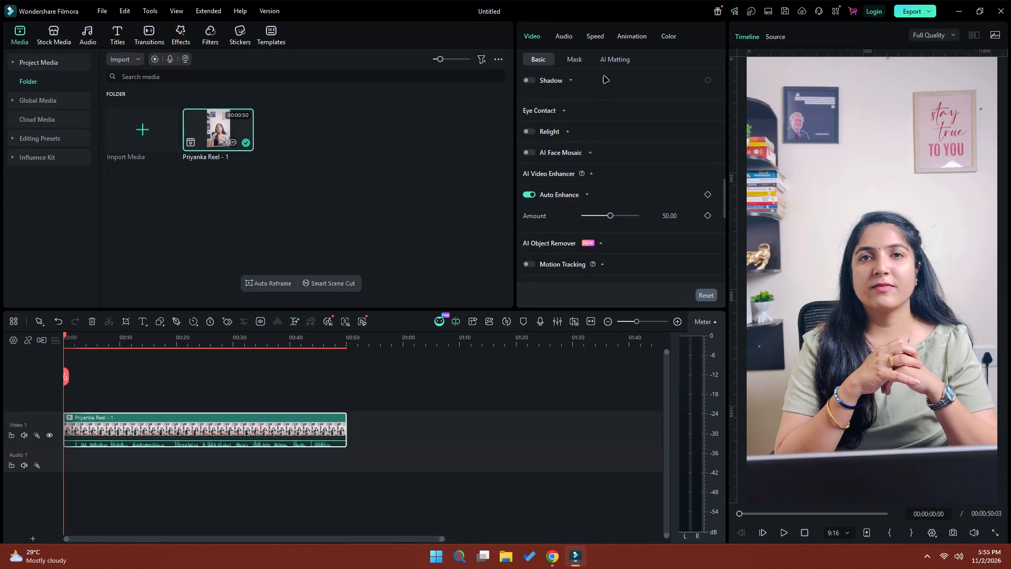
Raise the Vibrance of the Priyanka Reel - 1 clip to 18 in its basic color settings.
{"action": "left_click", "coordinate": [669, 34]}
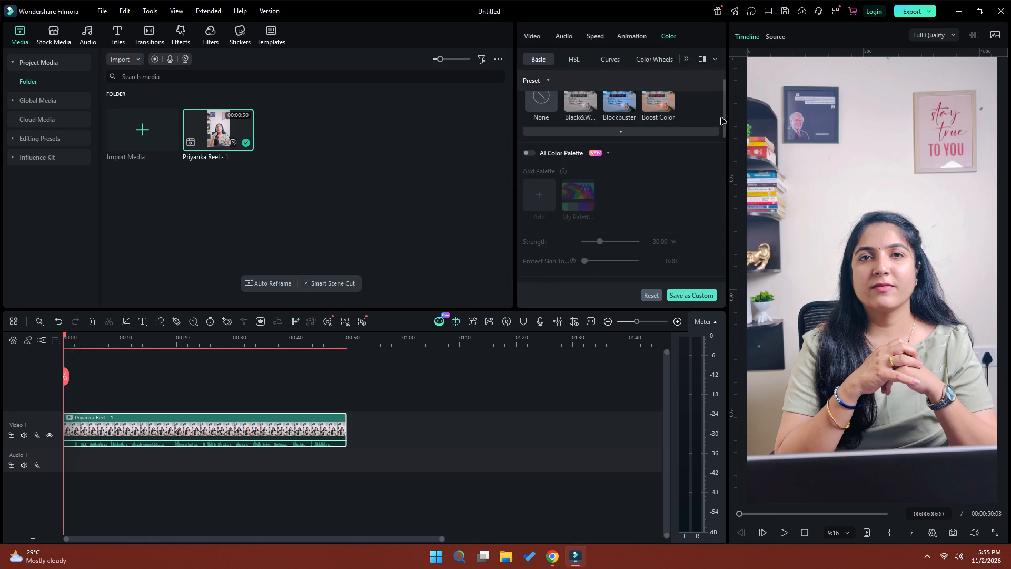
{"action": "left_click_drag", "start_coordinate": [722, 115], "coordinate": [725, 160]}
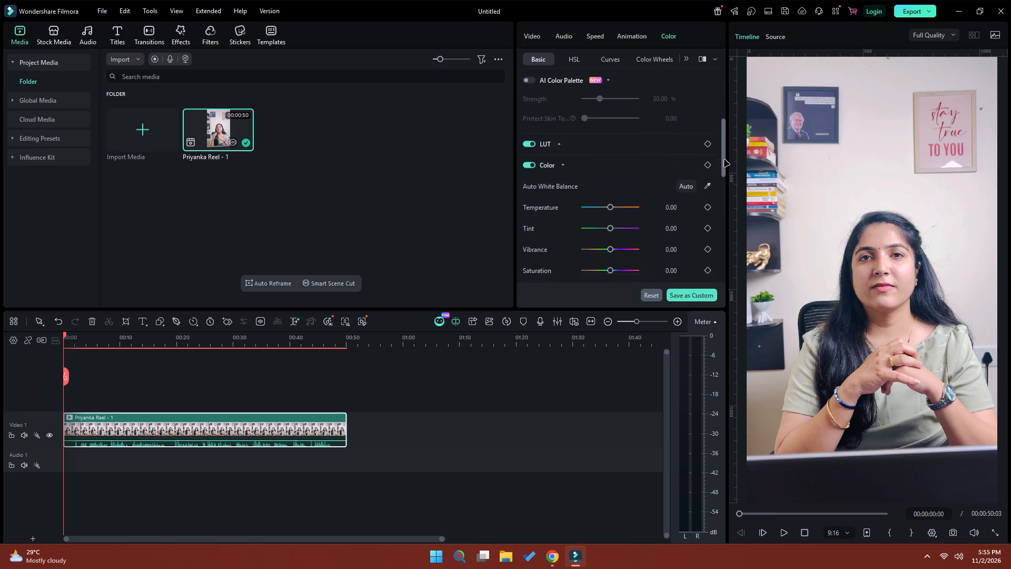
{"action": "left_click_drag", "start_coordinate": [725, 160], "coordinate": [726, 173]}
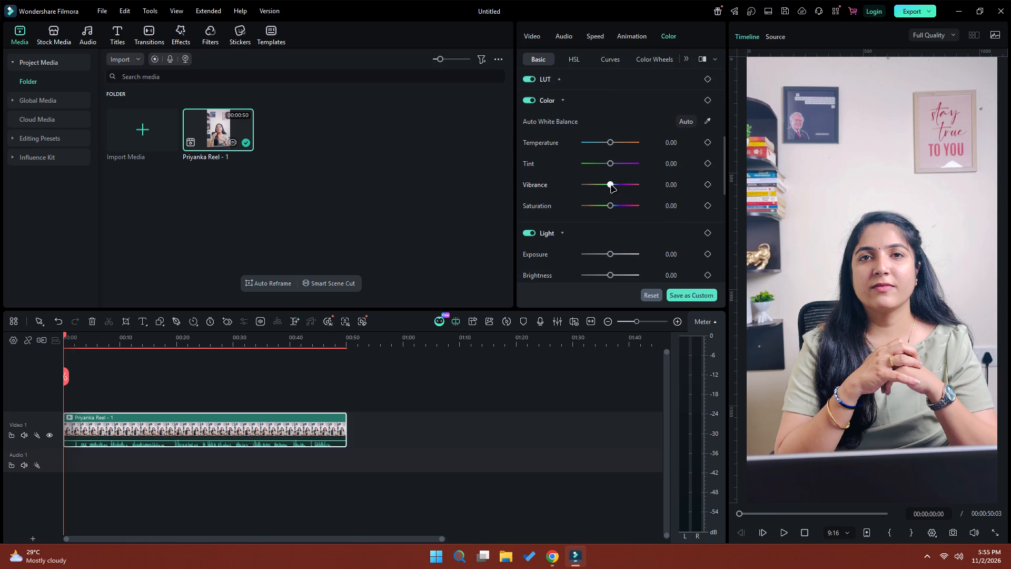
{"action": "left_click_drag", "start_coordinate": [610, 185], "coordinate": [617, 185]}
{"action": "left_click_drag", "start_coordinate": [617, 185], "coordinate": [615, 185]}
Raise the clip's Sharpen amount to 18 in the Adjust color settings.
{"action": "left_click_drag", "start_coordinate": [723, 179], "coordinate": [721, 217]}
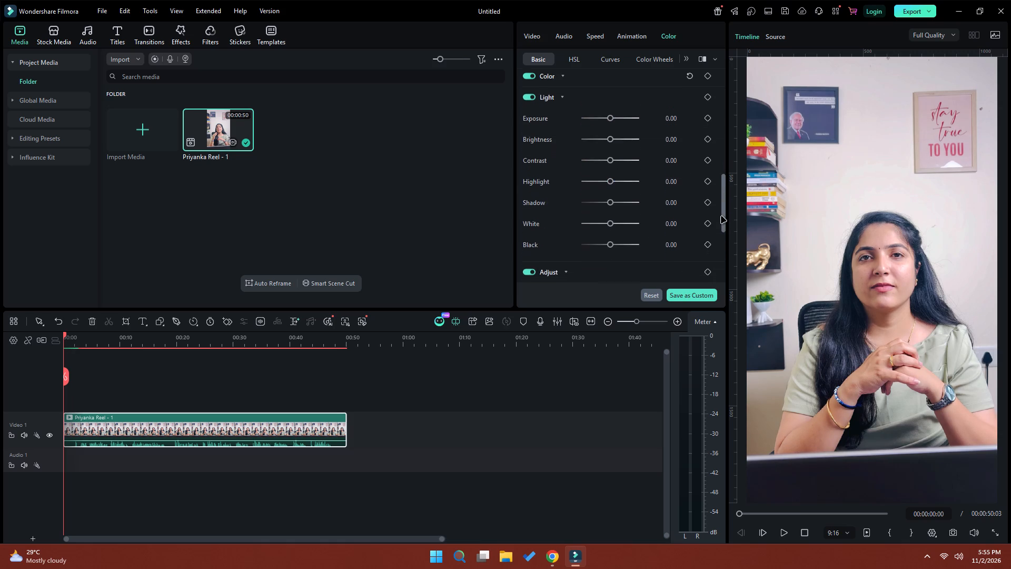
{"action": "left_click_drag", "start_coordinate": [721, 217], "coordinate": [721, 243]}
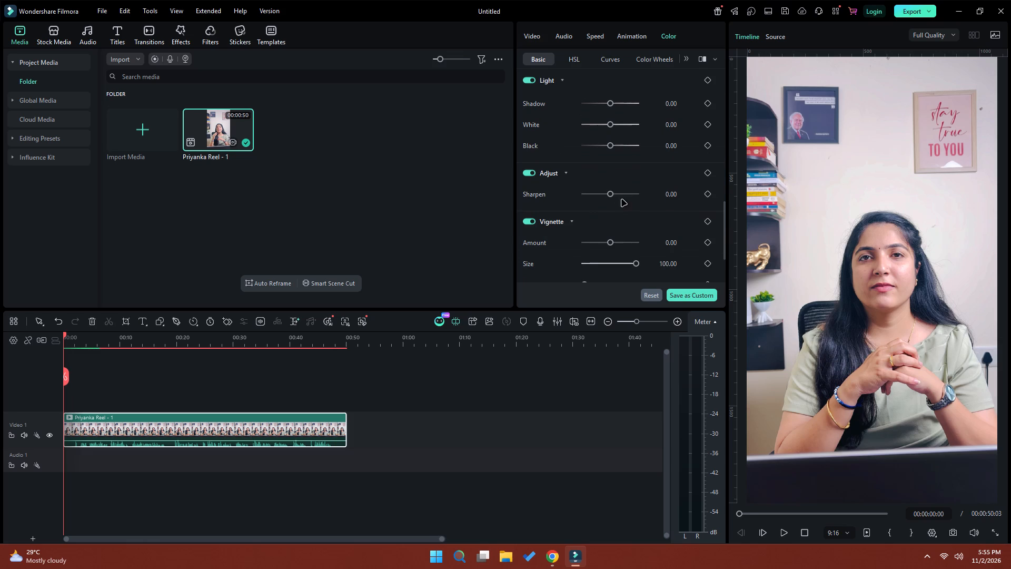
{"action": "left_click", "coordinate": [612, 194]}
Play the first few seconds of the clip to review the color and sharpening adjustments, and pause playback.
{"action": "left_click", "coordinate": [782, 535]}
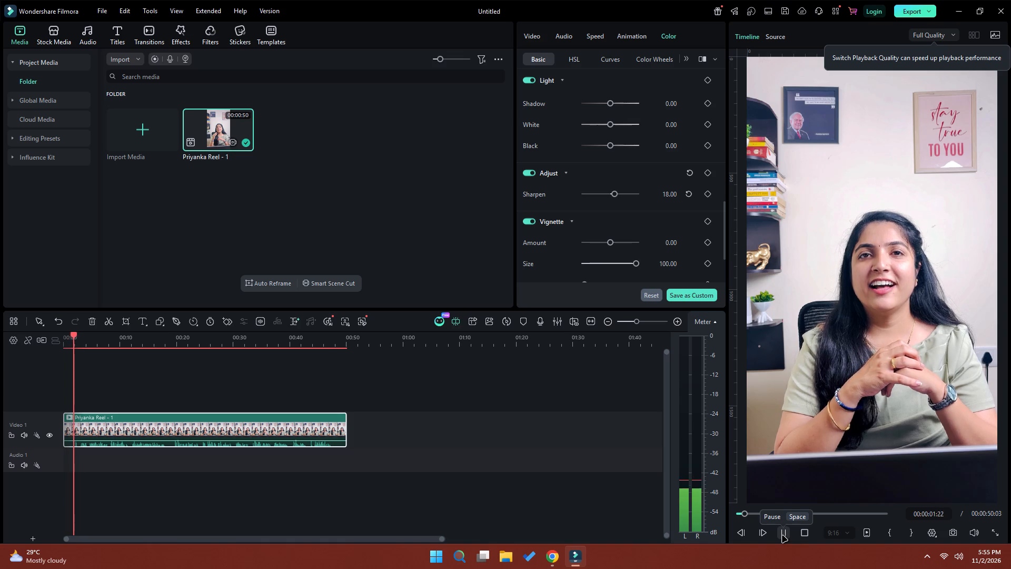
{"action": "left_click", "coordinate": [782, 536]}
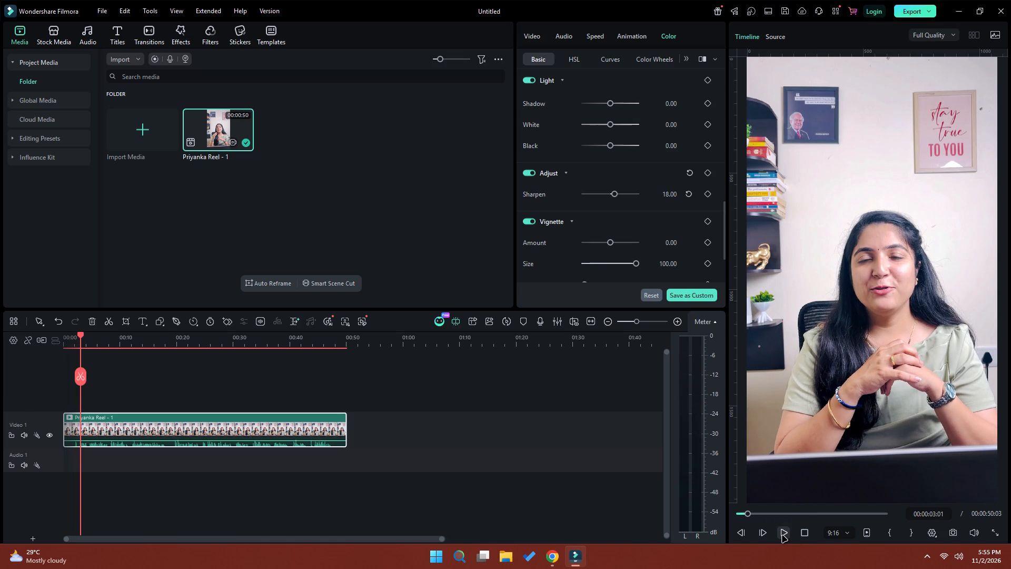
Set the preview playback quality to 1/2 Quality.
{"action": "left_click", "coordinate": [933, 33]}
{"action": "left_click", "coordinate": [948, 74]}
Reduce the clip's Sharpen amount to 8.
{"action": "left_click", "coordinate": [614, 193]}
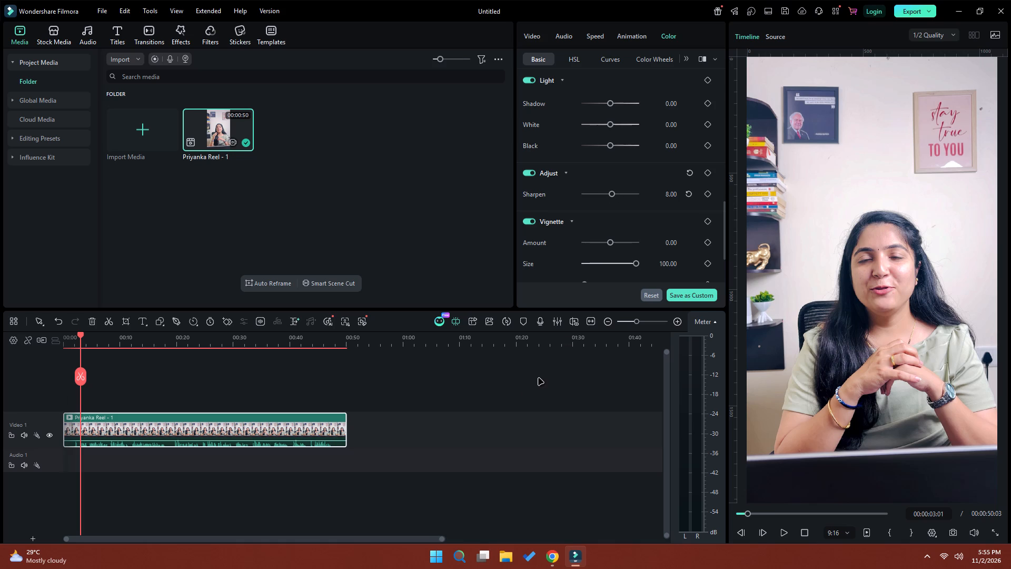
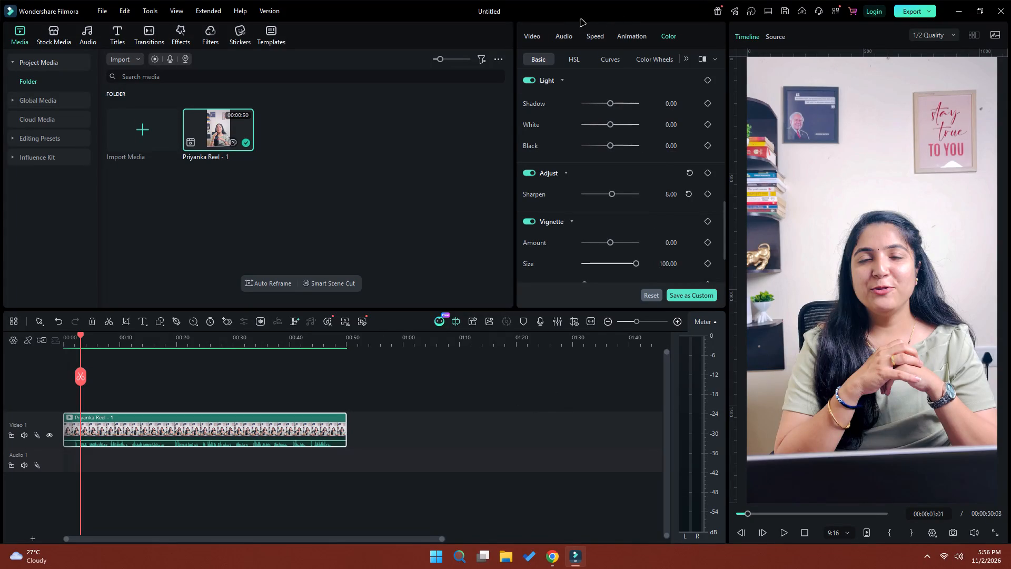
Look through the clip's Basic video settings, from Transform down to Flicker removal.
{"action": "left_click", "coordinate": [532, 39]}
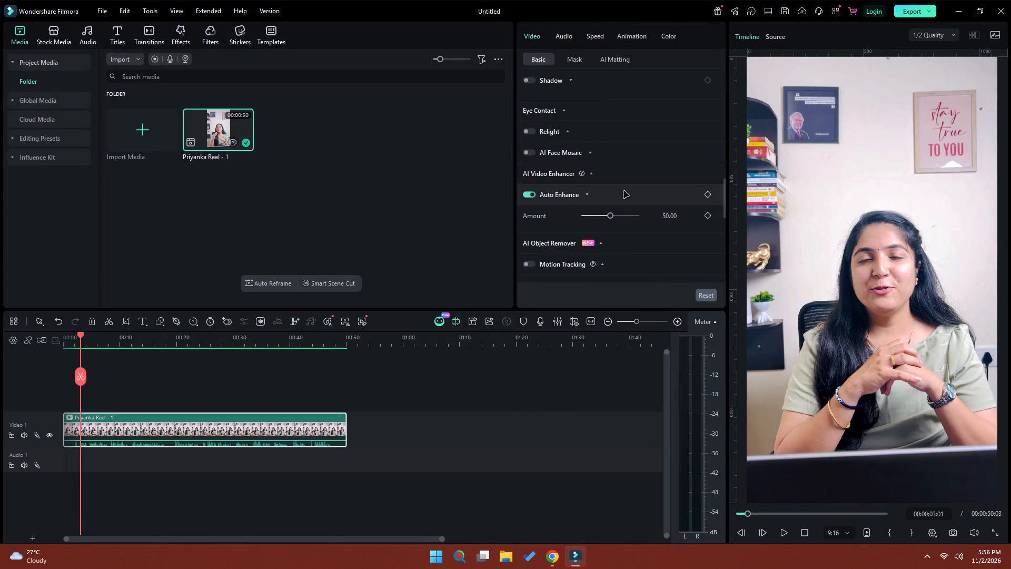
{"action": "left_click_drag", "start_coordinate": [725, 197], "coordinate": [719, 158]}
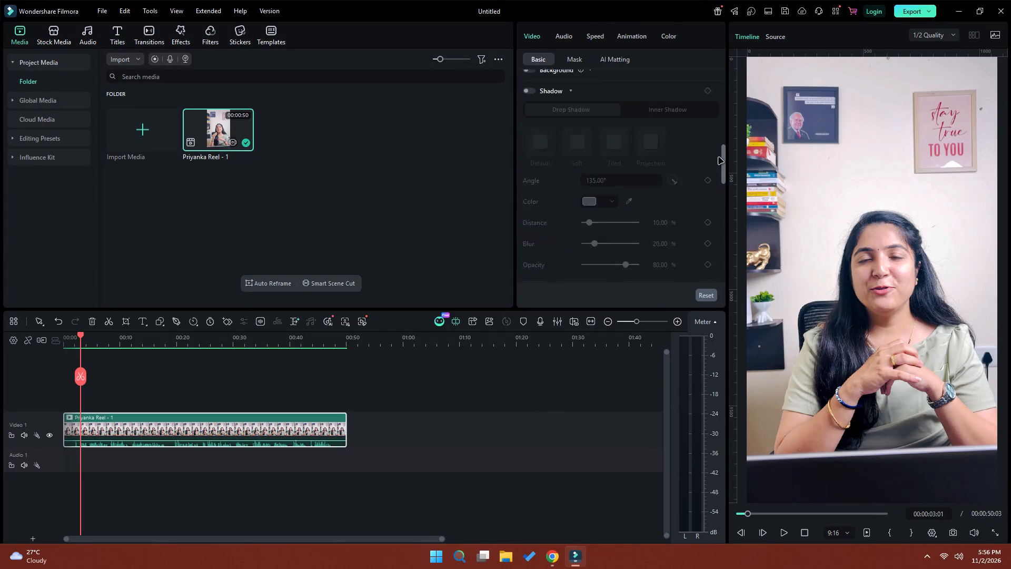
{"action": "left_click_drag", "start_coordinate": [719, 158], "coordinate": [713, 75]}
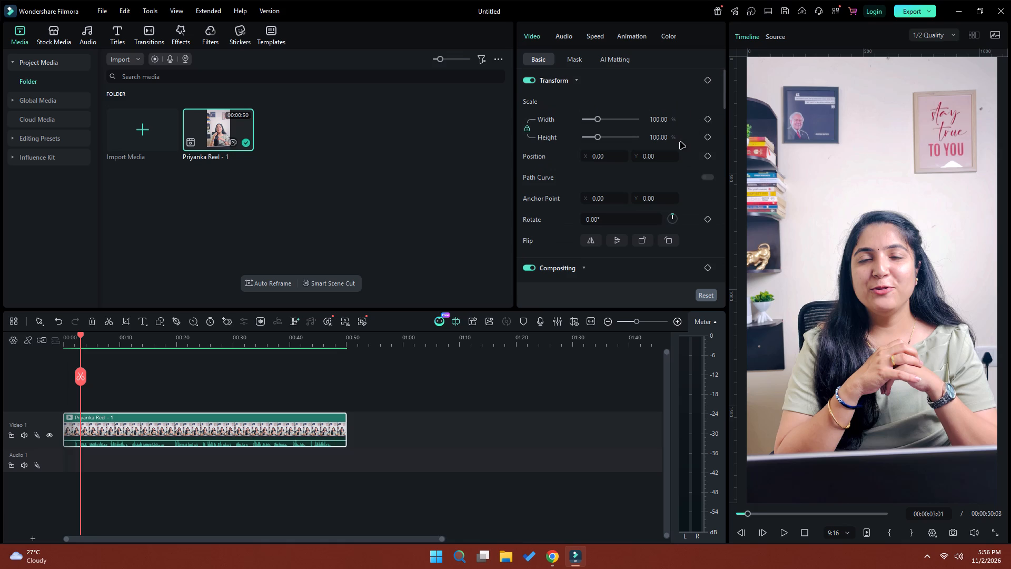
{"action": "left_click_drag", "start_coordinate": [723, 91], "coordinate": [725, 102]}
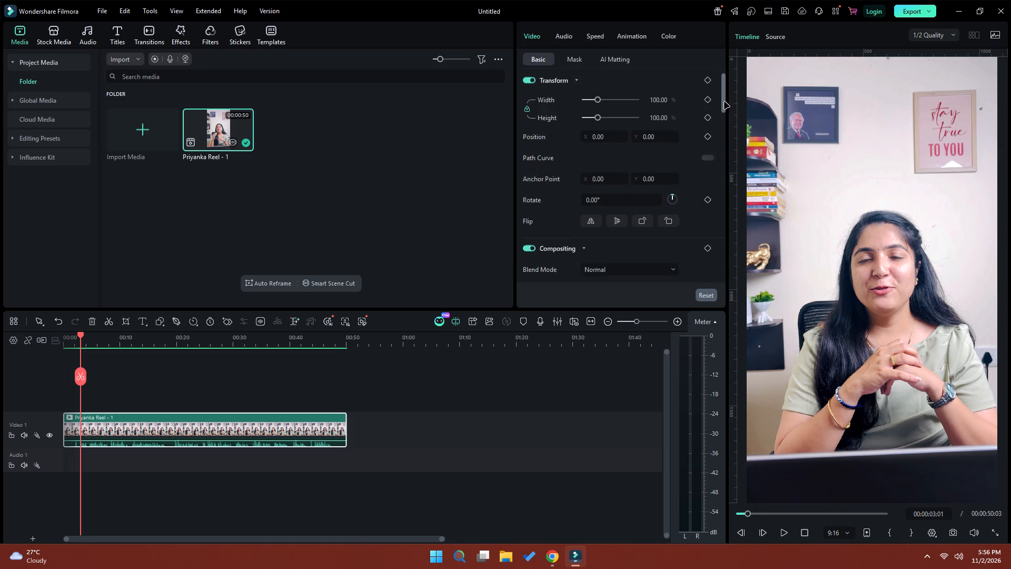
{"action": "left_click_drag", "start_coordinate": [725, 102], "coordinate": [711, 245]}
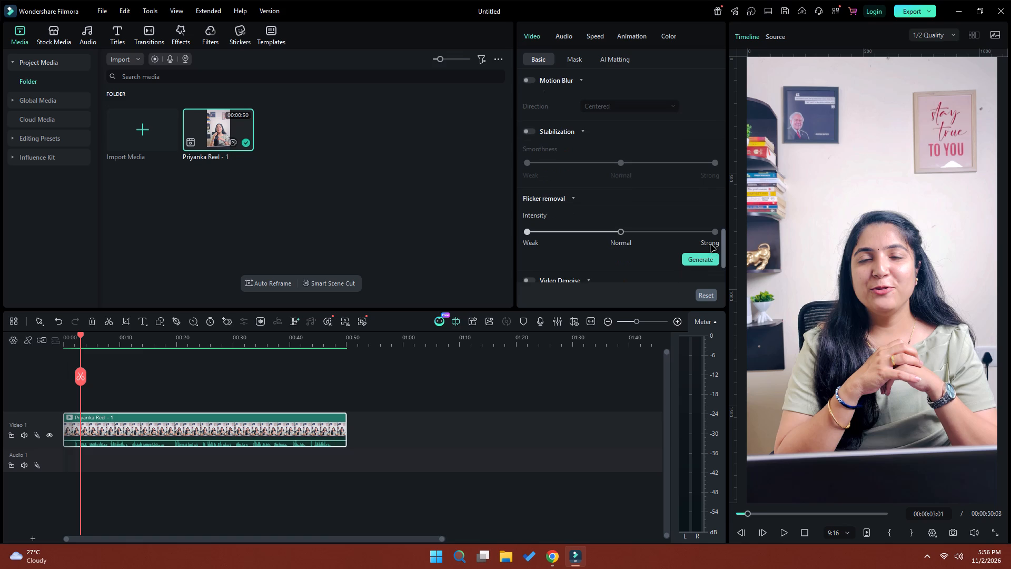
{"action": "left_click_drag", "start_coordinate": [711, 245], "coordinate": [716, 62]}
{"action": "left_click", "coordinate": [577, 58]}
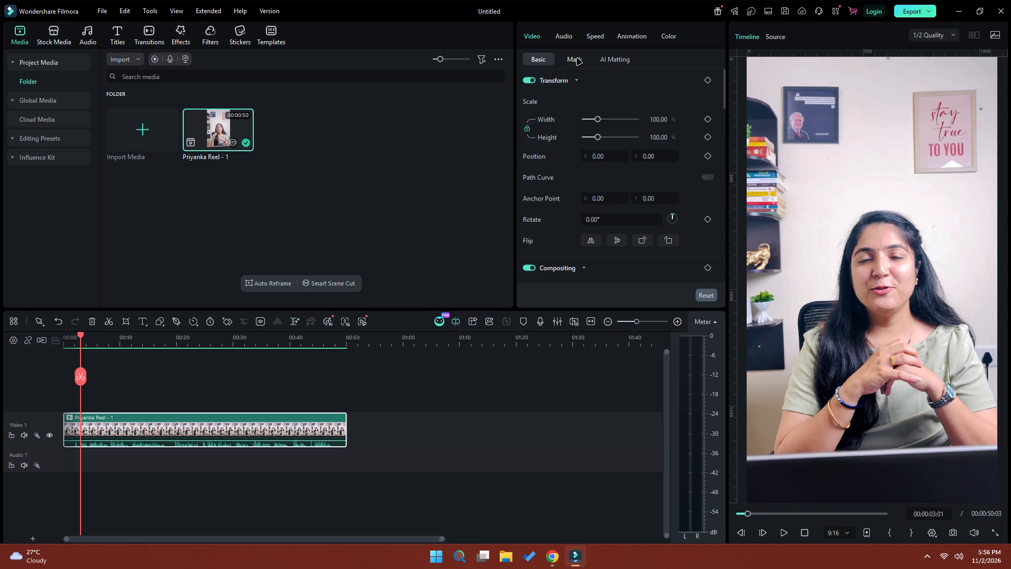
Enable Smart Cutout in the clip's AI Matting settings.
{"action": "left_click", "coordinate": [612, 61]}
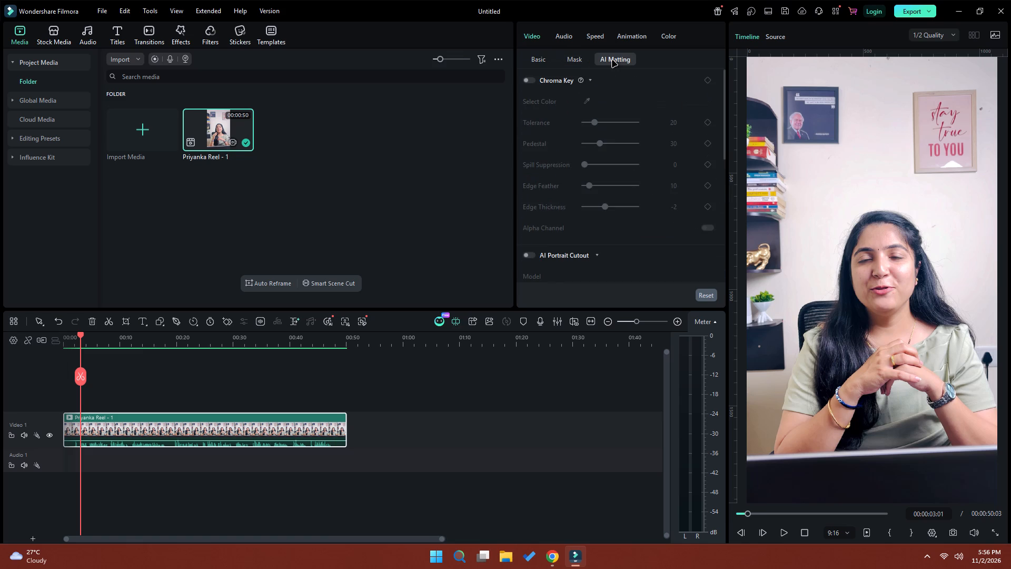
{"action": "left_click_drag", "start_coordinate": [723, 106], "coordinate": [724, 138]}
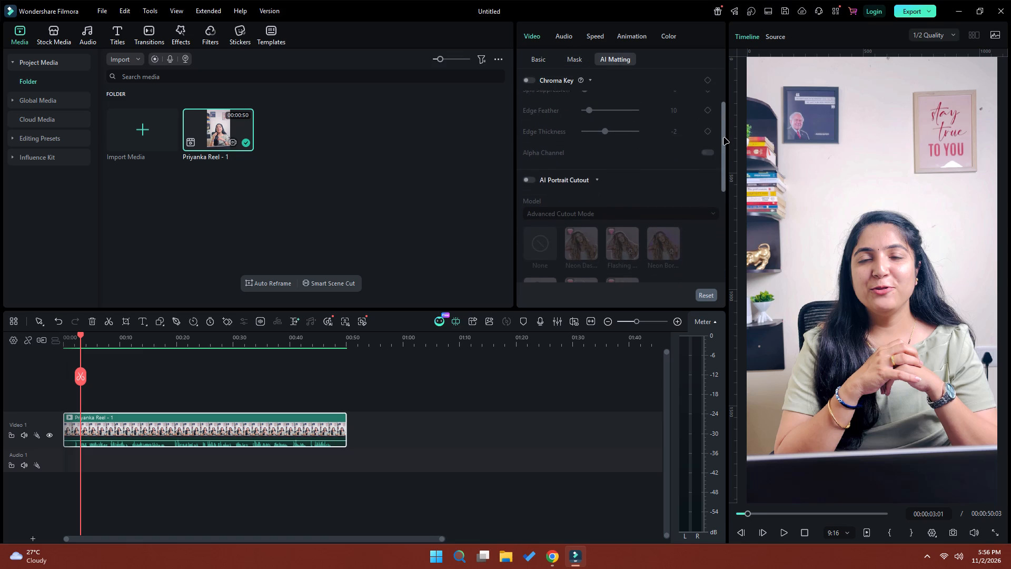
{"action": "left_click_drag", "start_coordinate": [724, 138], "coordinate": [723, 175]}
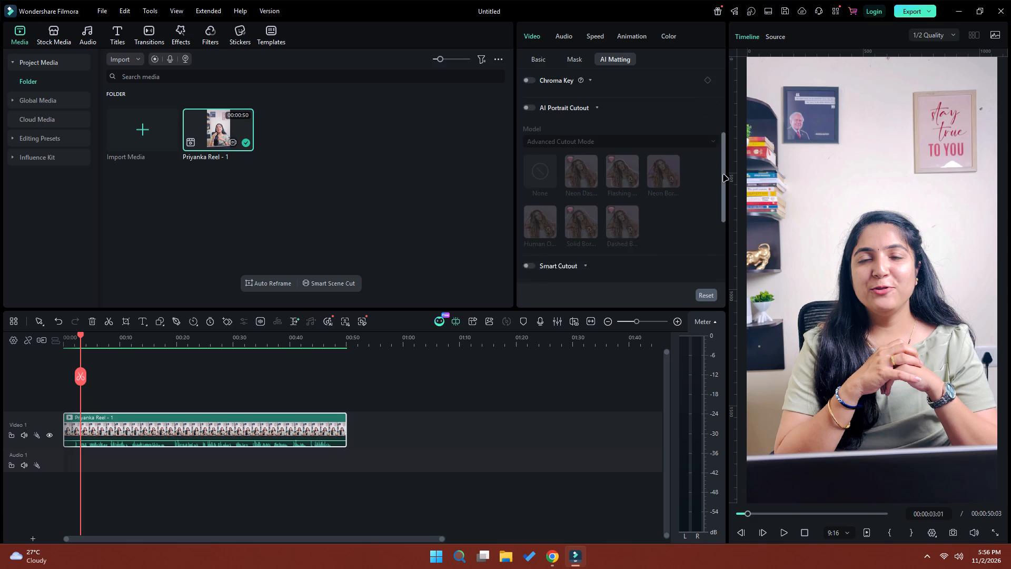
{"action": "left_click_drag", "start_coordinate": [723, 175], "coordinate": [720, 229]}
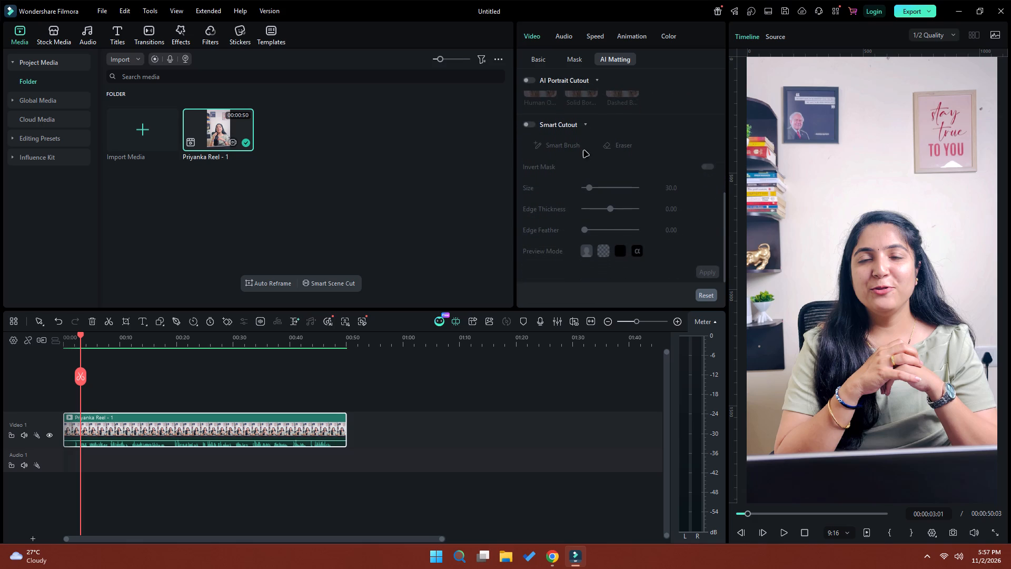
{"action": "left_click", "coordinate": [530, 126]}
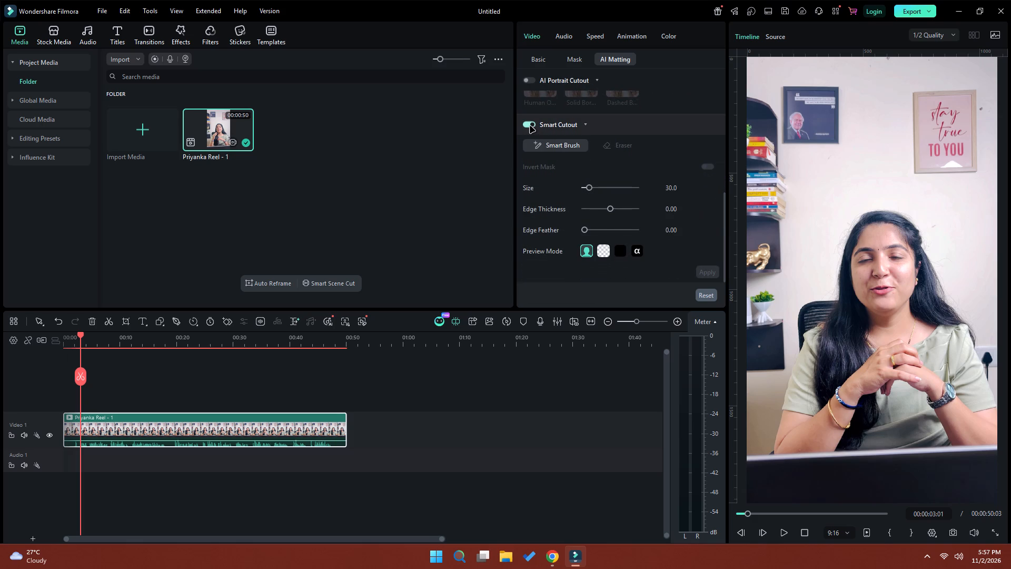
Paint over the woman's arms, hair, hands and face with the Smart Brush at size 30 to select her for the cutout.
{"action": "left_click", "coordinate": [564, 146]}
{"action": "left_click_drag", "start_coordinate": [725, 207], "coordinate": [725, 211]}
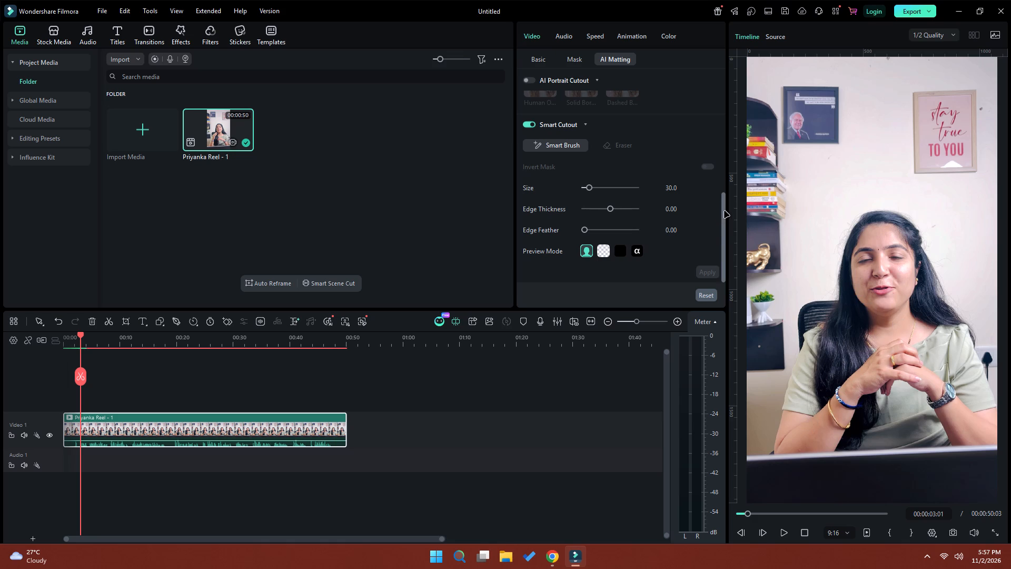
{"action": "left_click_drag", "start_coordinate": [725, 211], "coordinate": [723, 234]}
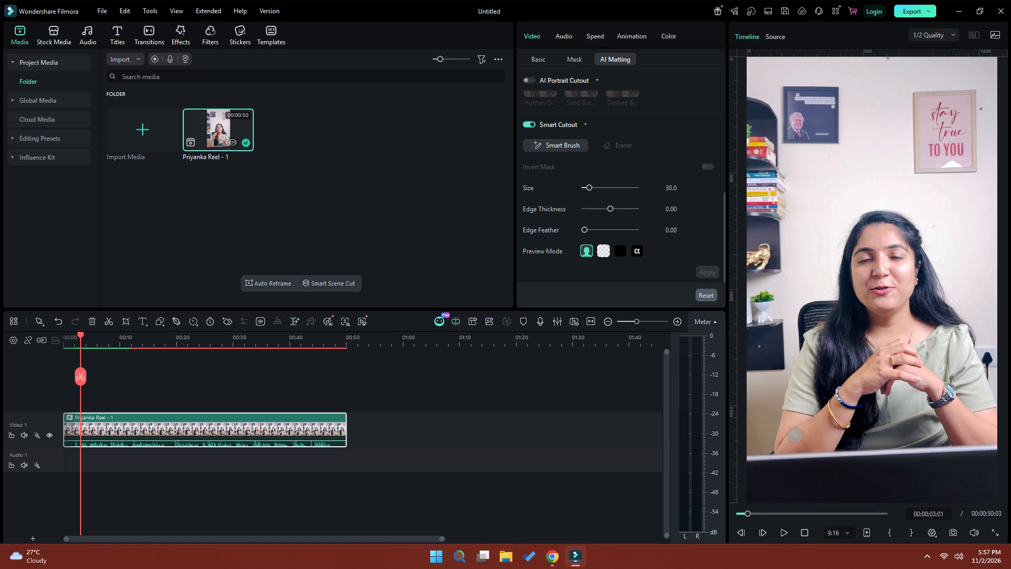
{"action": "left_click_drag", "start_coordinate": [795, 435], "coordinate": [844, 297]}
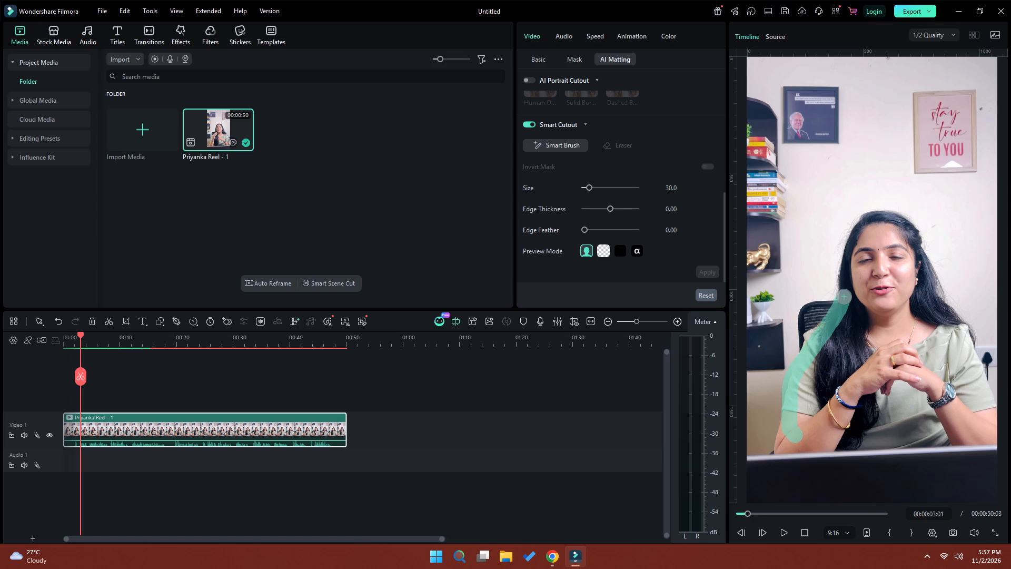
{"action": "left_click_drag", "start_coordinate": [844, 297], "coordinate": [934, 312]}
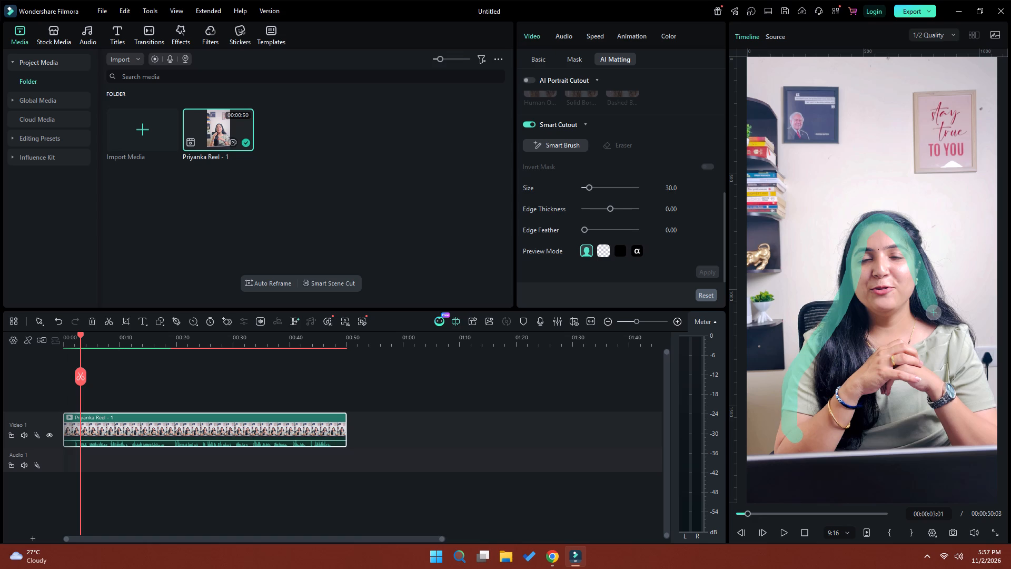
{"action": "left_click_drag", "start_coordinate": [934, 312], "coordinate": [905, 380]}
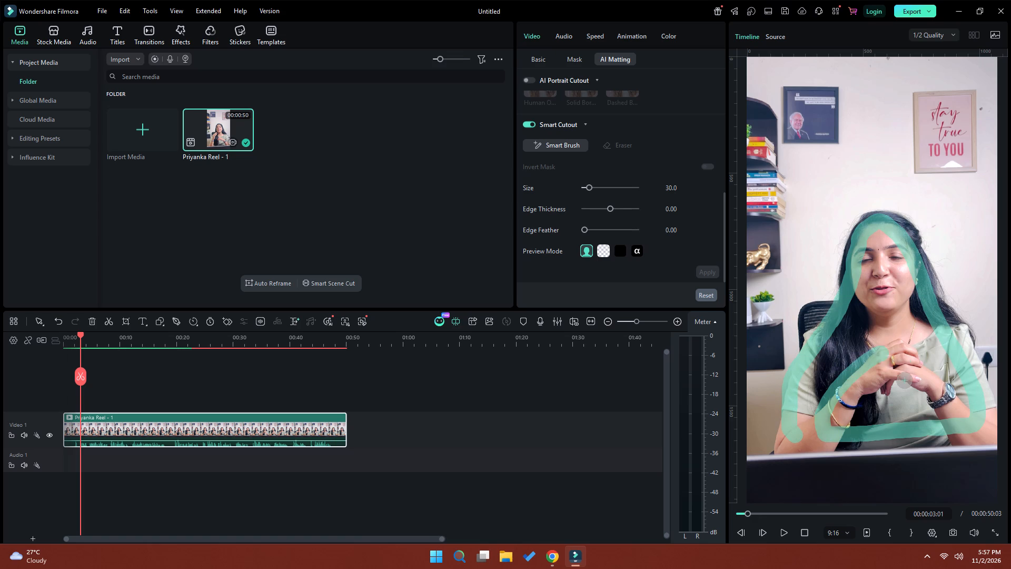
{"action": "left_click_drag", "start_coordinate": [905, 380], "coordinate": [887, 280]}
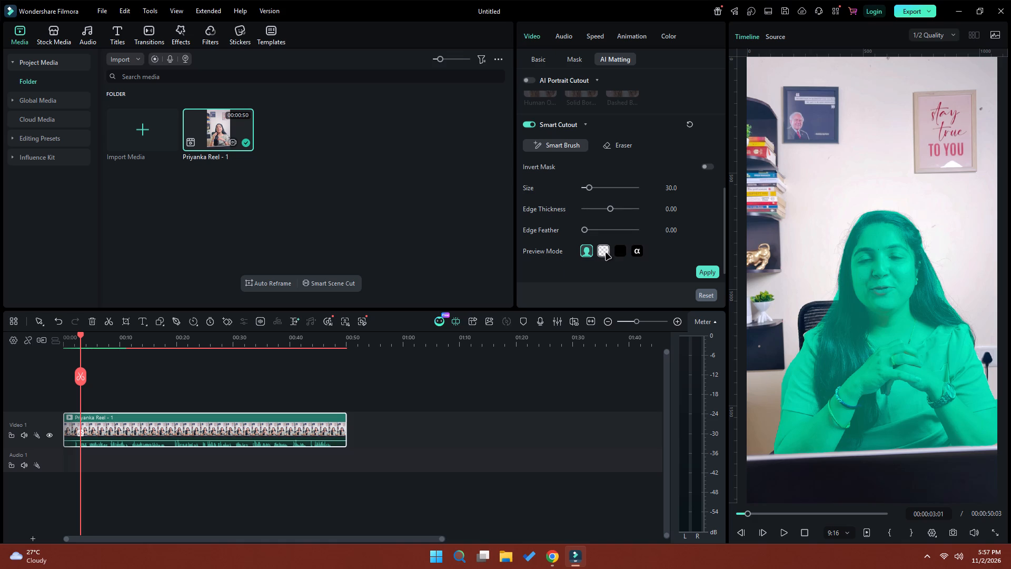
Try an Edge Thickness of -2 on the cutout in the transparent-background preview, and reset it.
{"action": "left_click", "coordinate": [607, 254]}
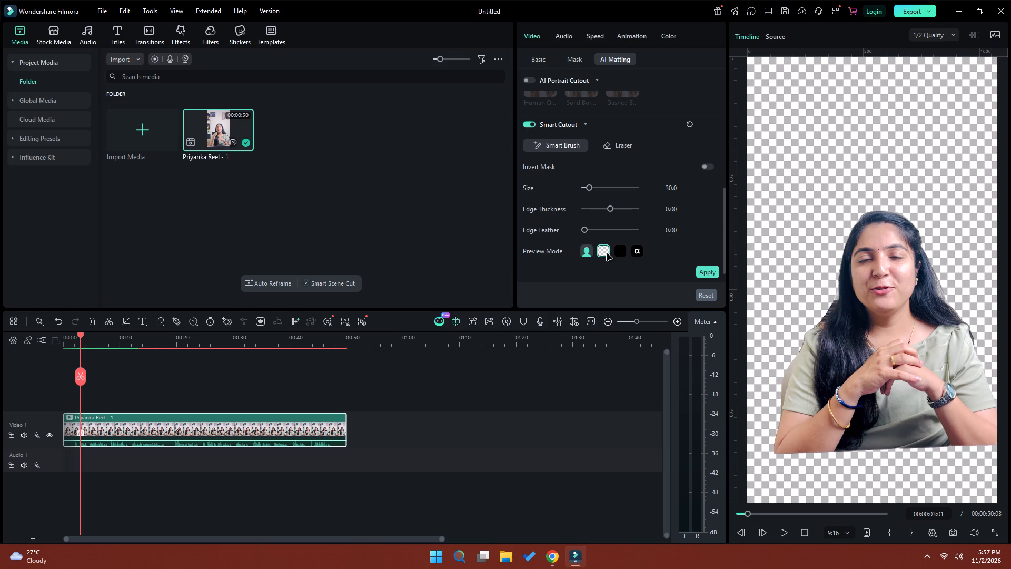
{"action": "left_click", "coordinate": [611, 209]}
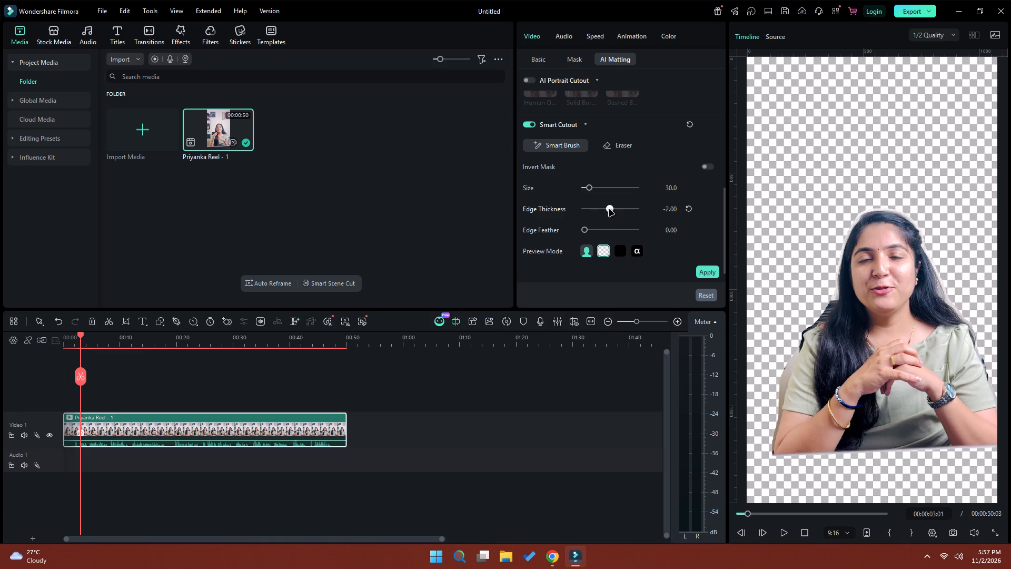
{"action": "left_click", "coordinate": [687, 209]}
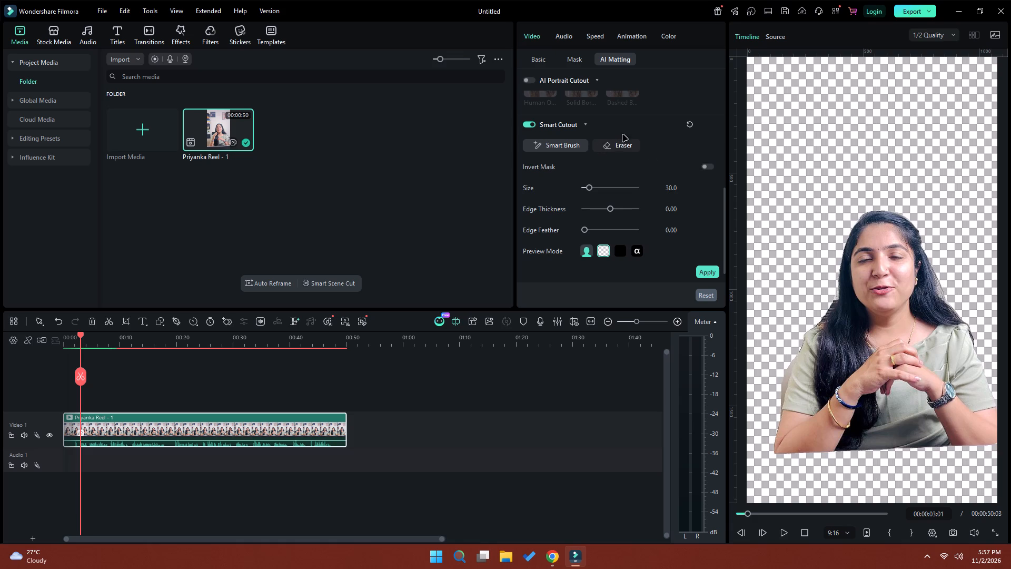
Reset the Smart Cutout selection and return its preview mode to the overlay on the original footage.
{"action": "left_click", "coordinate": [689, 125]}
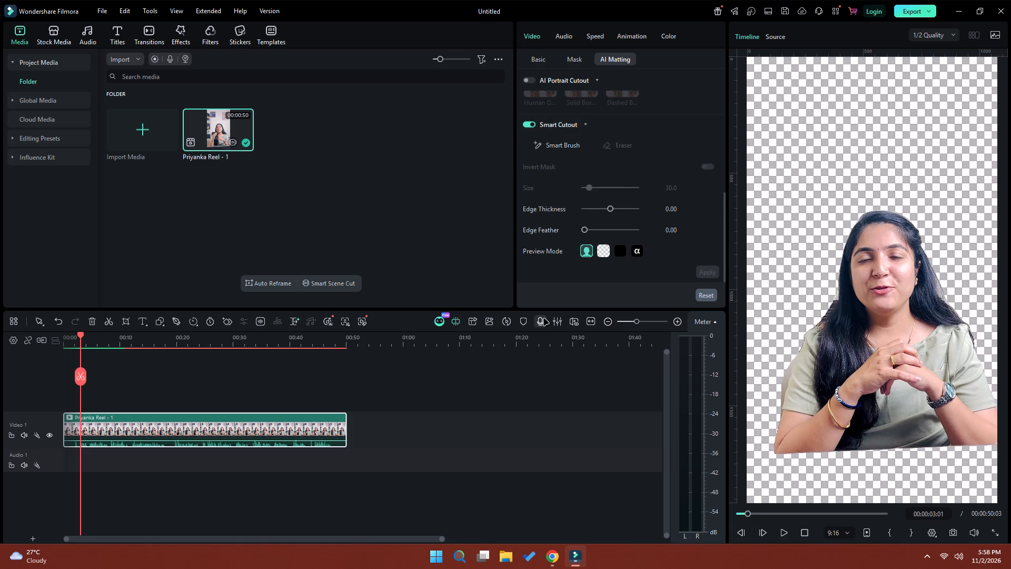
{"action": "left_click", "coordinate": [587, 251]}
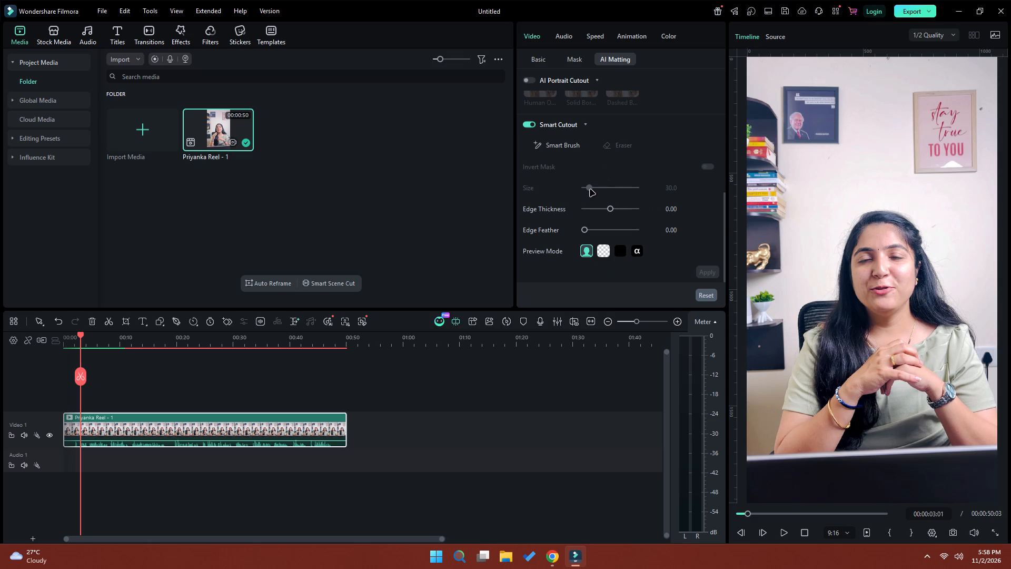
Trace the woman's outline with the Smart Brush at size 13, along her arms, shoulders, hair and the desk edge.
{"action": "left_click", "coordinate": [558, 145]}
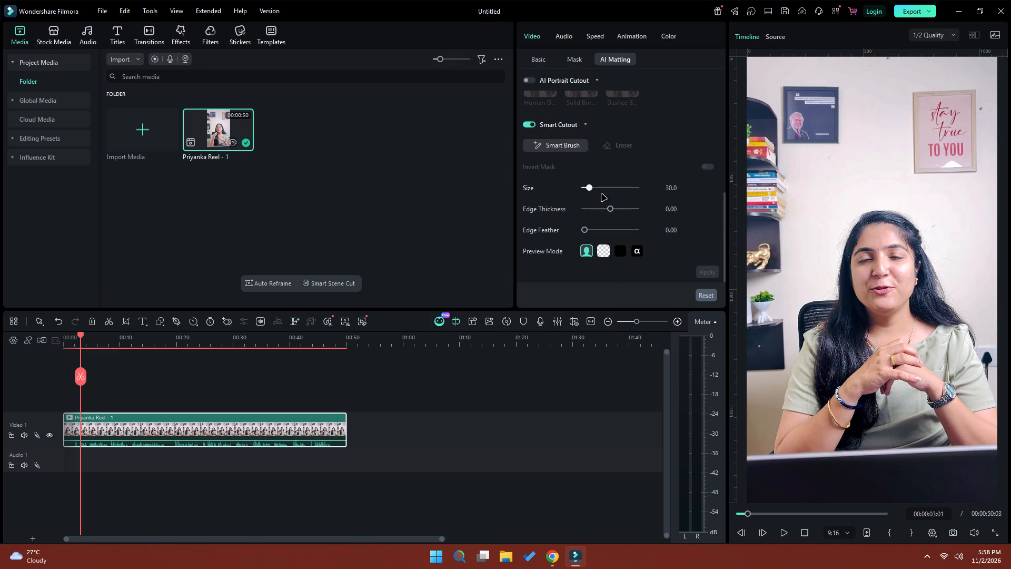
{"action": "left_click", "coordinate": [590, 188]}
{"action": "left_click_drag", "start_coordinate": [779, 450], "coordinate": [797, 377]}
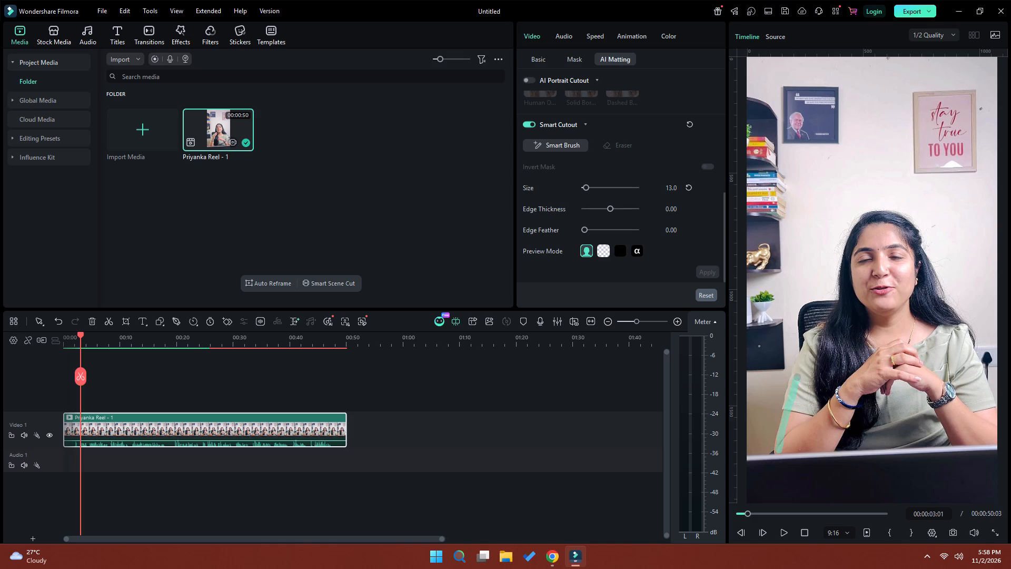
{"action": "left_click_drag", "start_coordinate": [797, 377], "coordinate": [816, 330]}
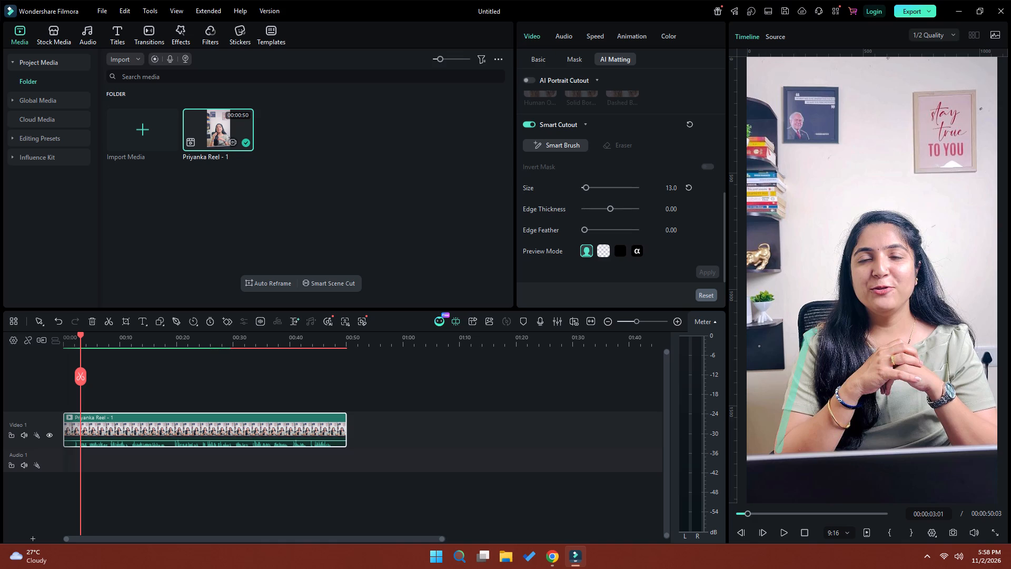
{"action": "left_click_drag", "start_coordinate": [816, 330], "coordinate": [844, 274]}
{"action": "left_click_drag", "start_coordinate": [844, 274], "coordinate": [857, 228]}
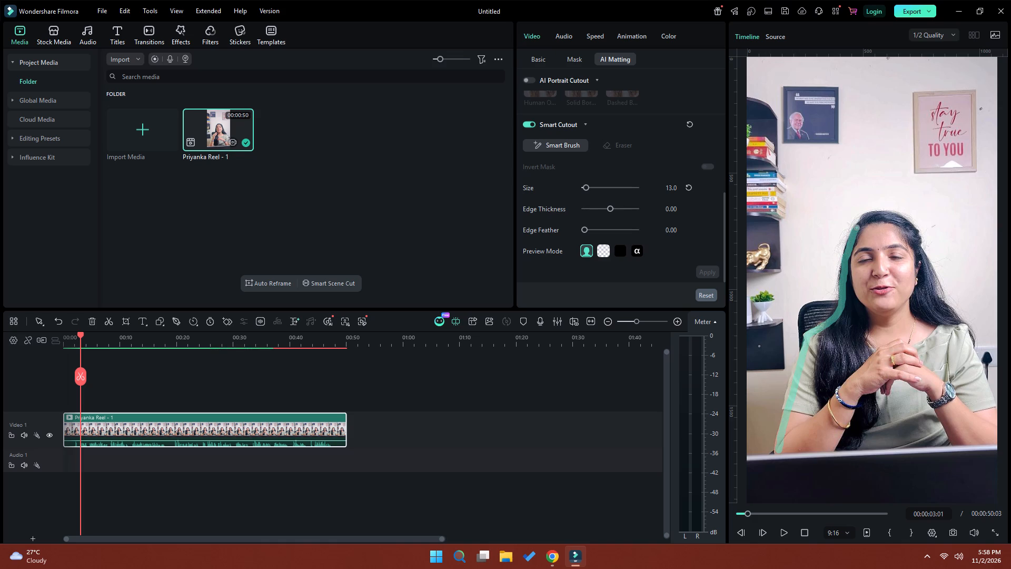
{"action": "left_click_drag", "start_coordinate": [857, 228], "coordinate": [877, 216]}
{"action": "left_click_drag", "start_coordinate": [877, 216], "coordinate": [914, 232]}
{"action": "left_click_drag", "start_coordinate": [914, 232], "coordinate": [934, 299]}
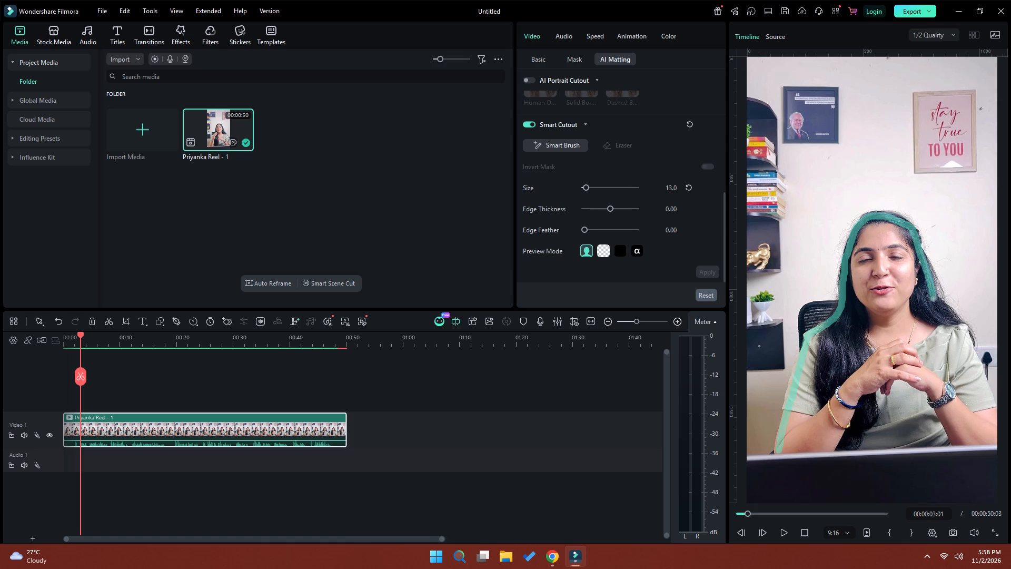
{"action": "left_click_drag", "start_coordinate": [934, 299], "coordinate": [961, 332]}
{"action": "left_click_drag", "start_coordinate": [961, 332], "coordinate": [988, 407]}
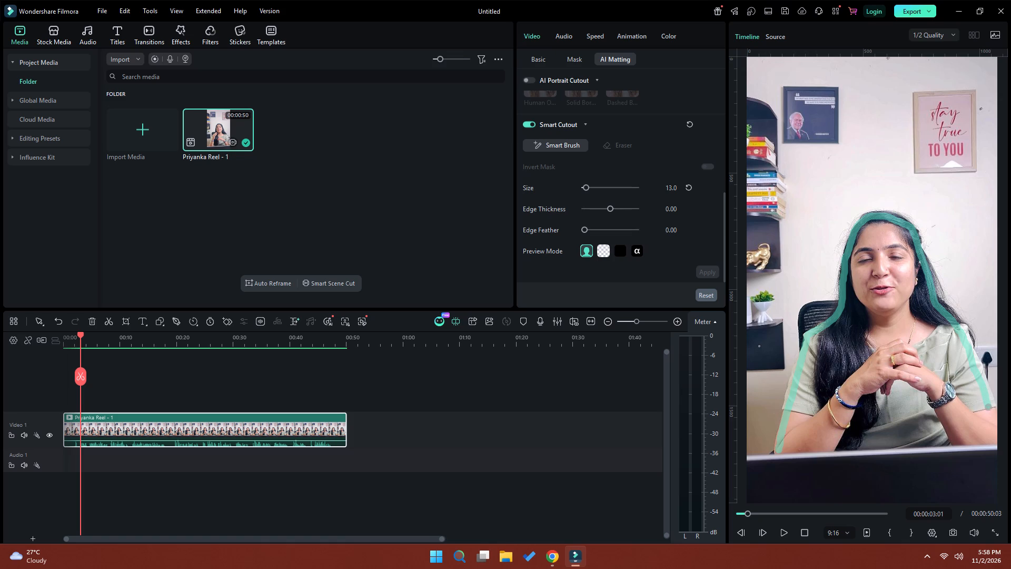
{"action": "left_click_drag", "start_coordinate": [988, 407], "coordinate": [969, 438]}
{"action": "left_click_drag", "start_coordinate": [969, 438], "coordinate": [805, 447]}
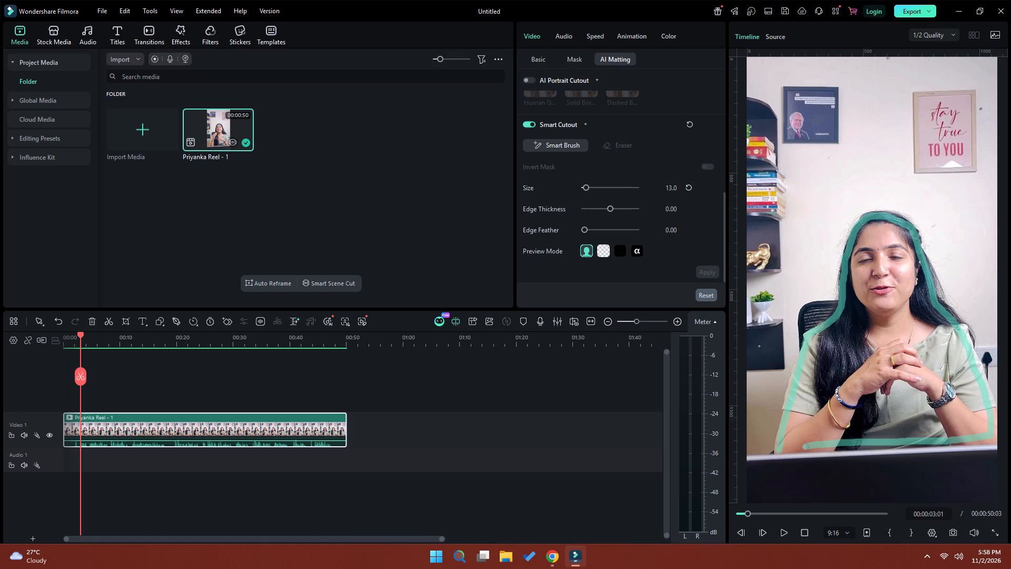
Brush over the woman's forearms, hands, chest and face to complete the cutout selection.
{"action": "left_click_drag", "start_coordinate": [805, 447], "coordinate": [843, 393]}
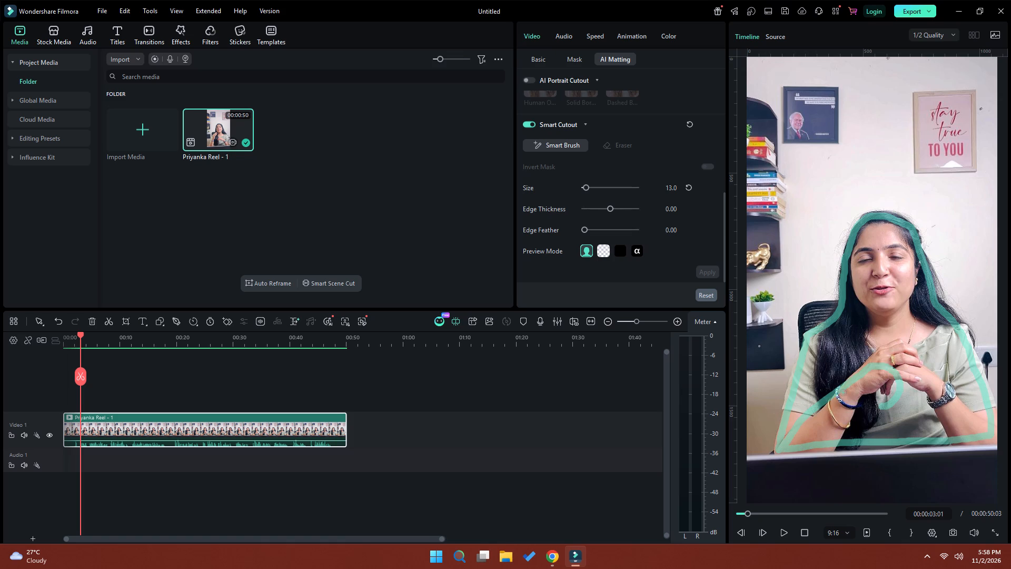
{"action": "left_click_drag", "start_coordinate": [843, 393], "coordinate": [929, 373]}
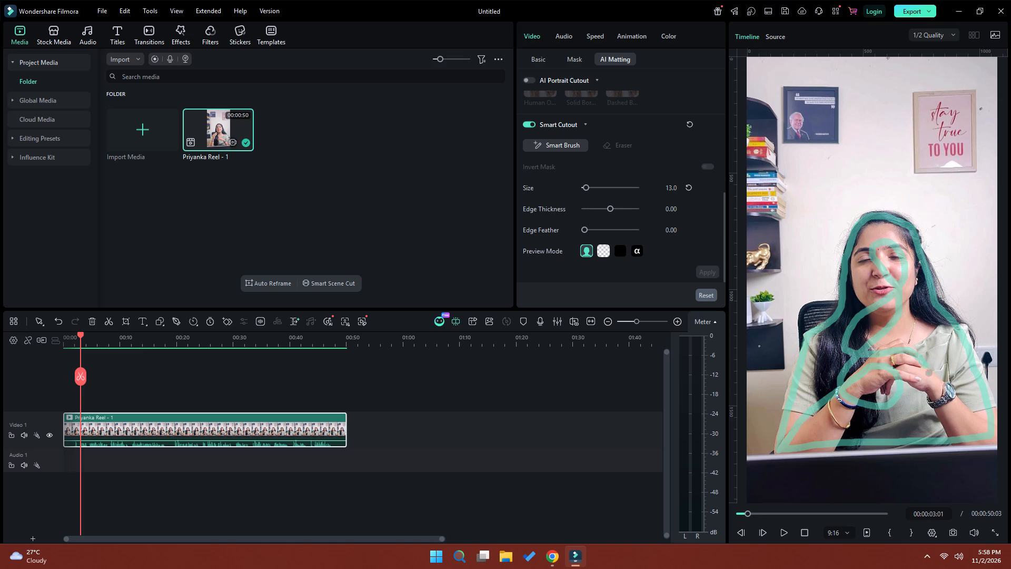
{"action": "left_click_drag", "start_coordinate": [929, 373], "coordinate": [901, 416]}
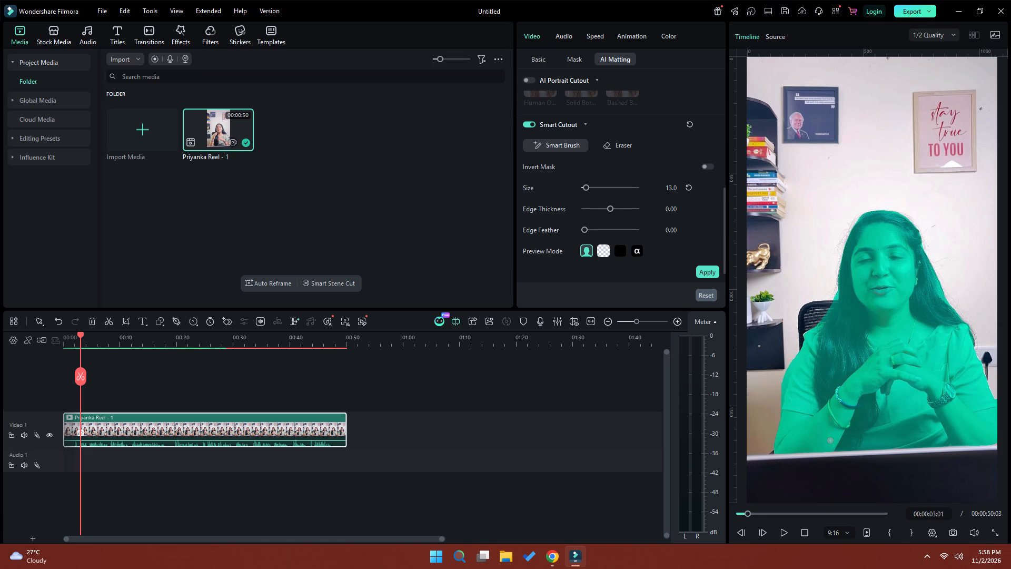
{"action": "left_click", "coordinate": [609, 144]}
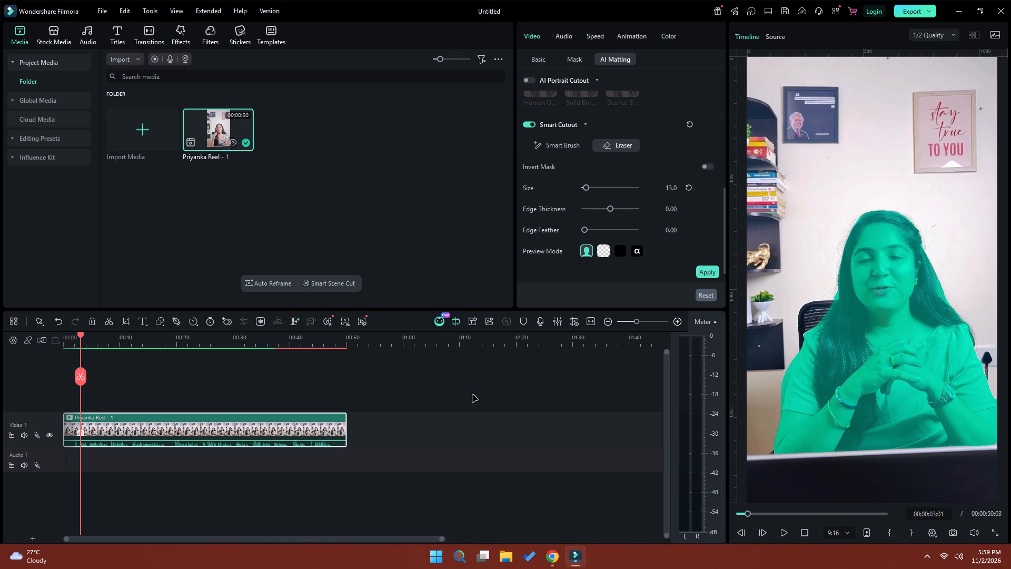
Duplicate the reel clip onto a second video track directly above the original, aligned to the start of the timeline.
{"action": "left_click", "coordinate": [235, 428]}
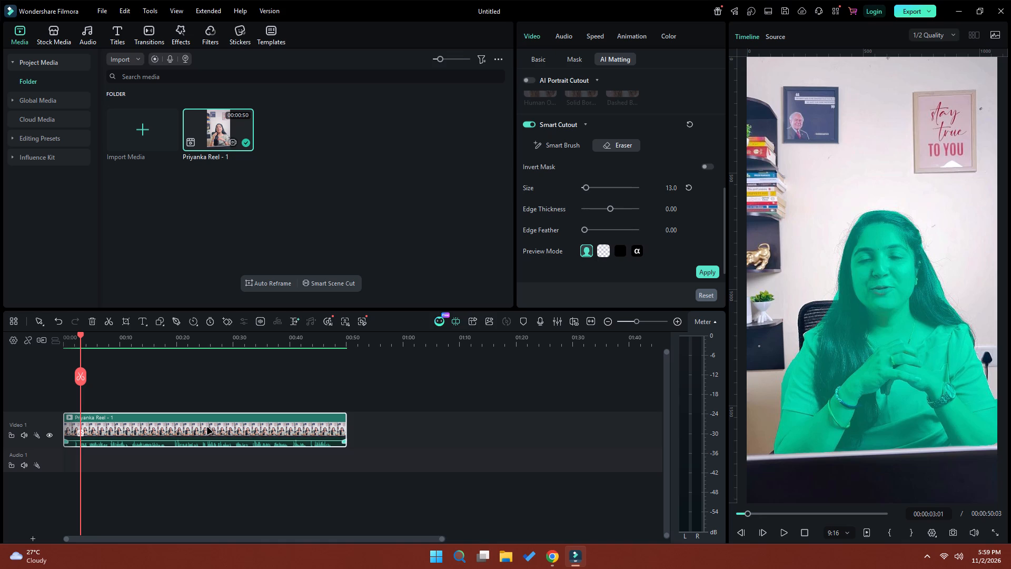
{"action": "left_click", "coordinate": [207, 428]}
{"action": "key", "text": "ctrl+c"}
{"action": "left_click", "coordinate": [379, 344]}
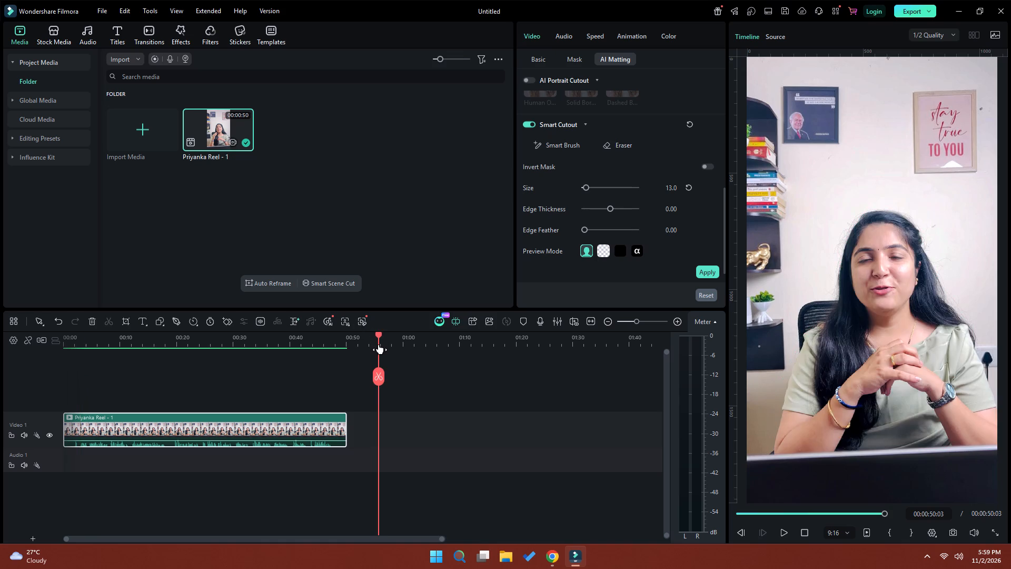
{"action": "key", "text": "ctrl+v"}
{"action": "left_click_drag", "start_coordinate": [400, 429], "coordinate": [322, 391]}
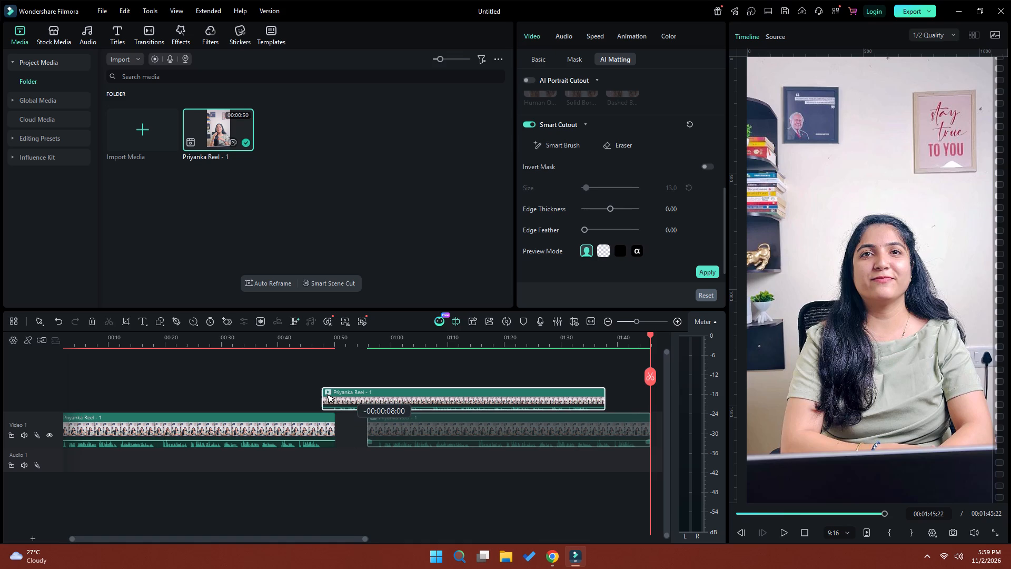
{"action": "left_click_drag", "start_coordinate": [322, 391], "coordinate": [39, 392]}
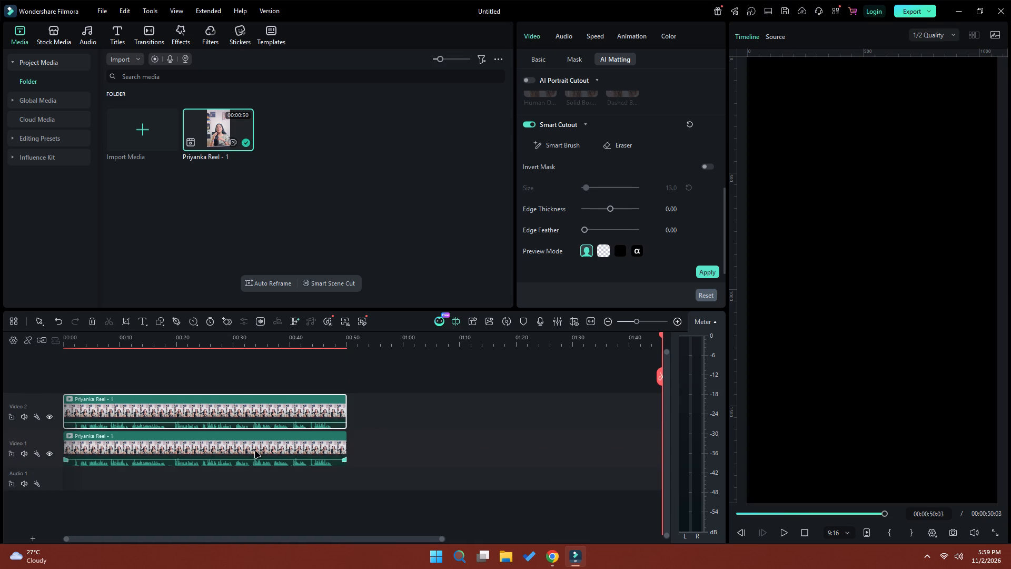
Turn on Invert Mask in the Smart Cutout of the lower clip on Video 1.
{"action": "left_click", "coordinate": [255, 452]}
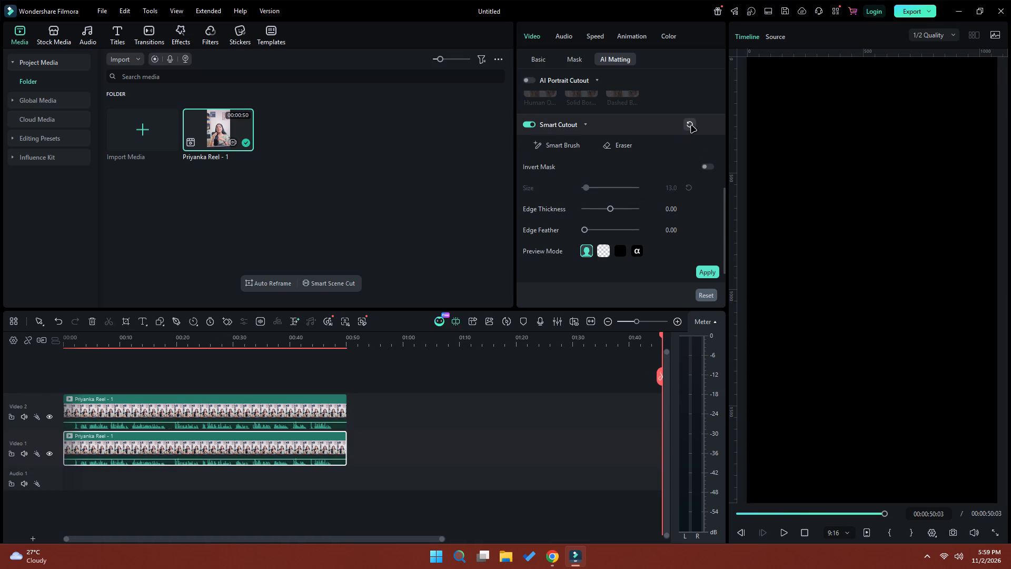
{"action": "left_click", "coordinate": [217, 342]}
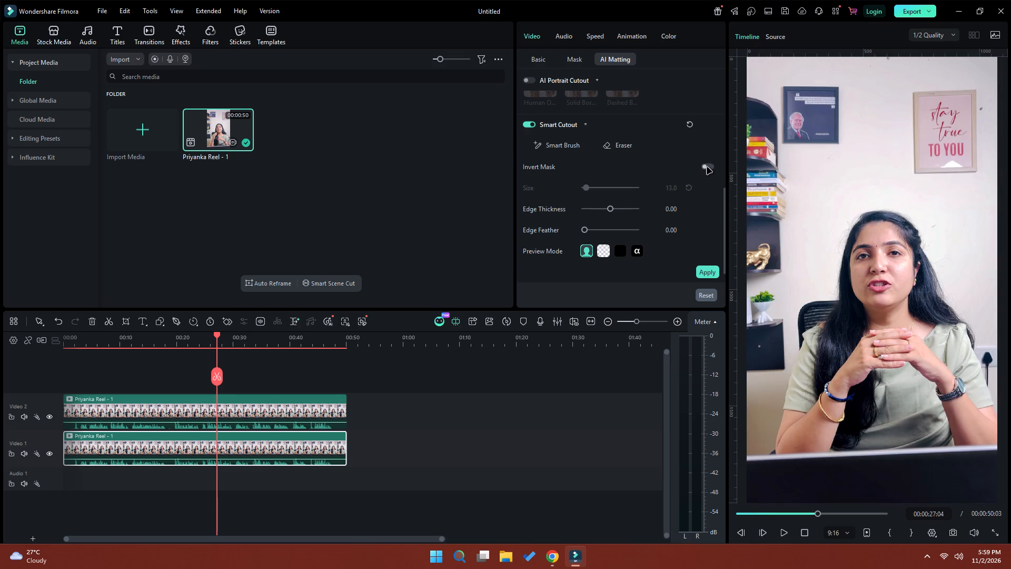
{"action": "left_click", "coordinate": [707, 168]}
Hide and show the Video 1 track to check the upper clip on its own.
{"action": "left_click", "coordinate": [260, 411]}
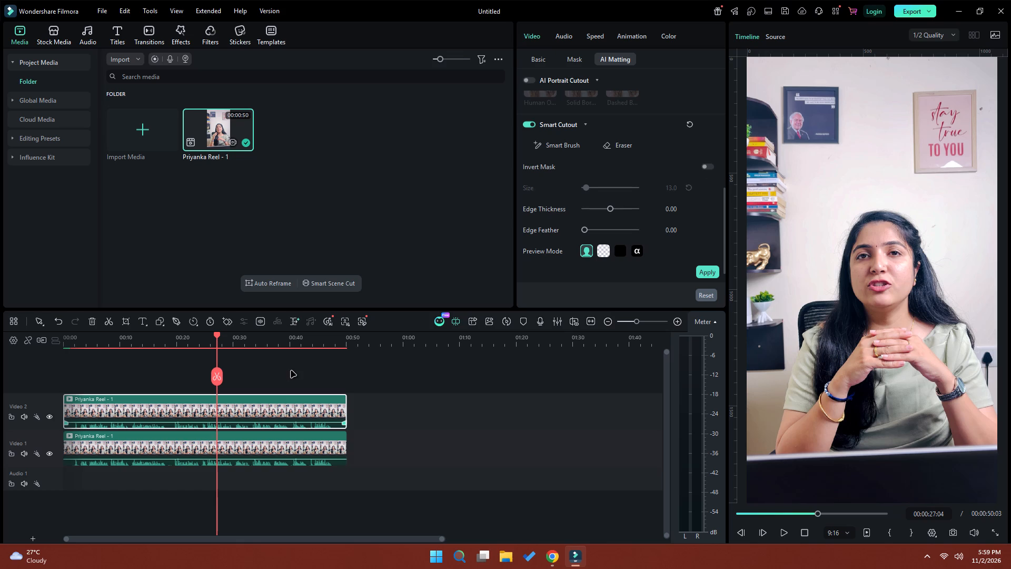
{"action": "left_click", "coordinate": [51, 454]}
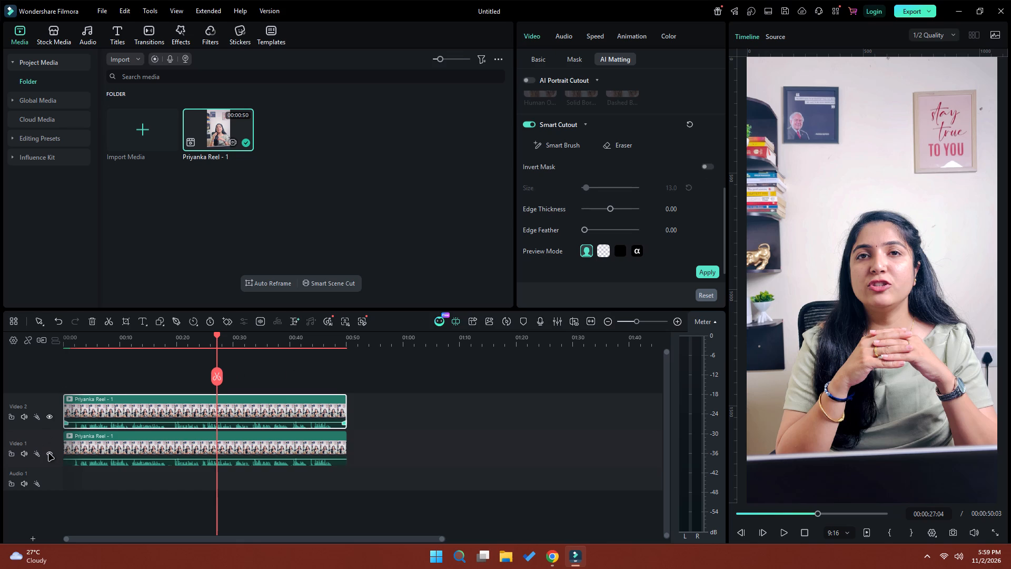
{"action": "left_click", "coordinate": [49, 454]}
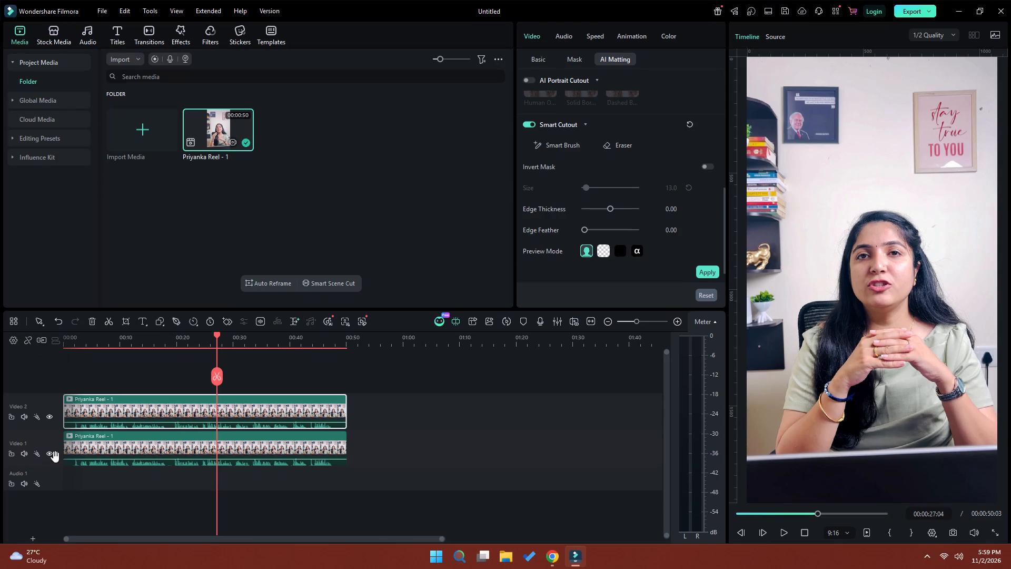
{"action": "left_click", "coordinate": [49, 456]}
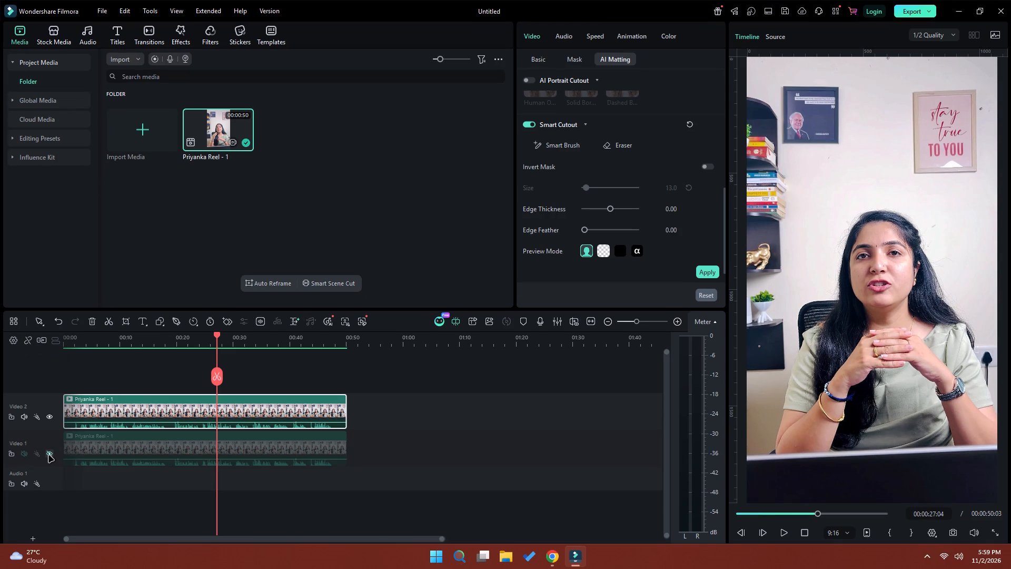
{"action": "left_click", "coordinate": [49, 456]}
Set the Smart Cutout preview mode of the Video 2 clip to transparent background.
{"action": "left_click", "coordinate": [178, 413]}
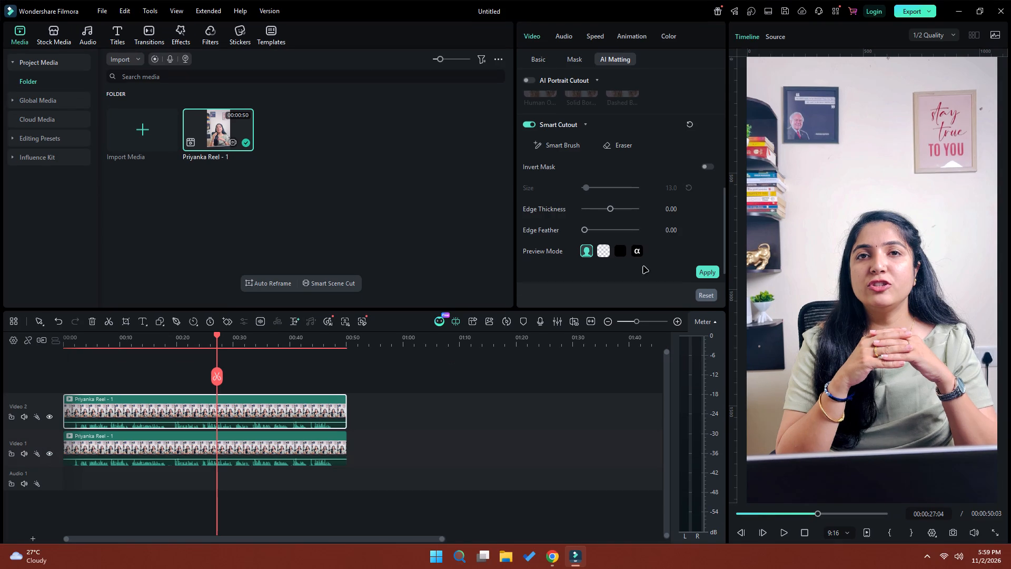
{"action": "left_click", "coordinate": [606, 252]}
Hide the Video 1 track, and toggle the Video 2 track off and back on to check it.
{"action": "left_click", "coordinate": [49, 455]}
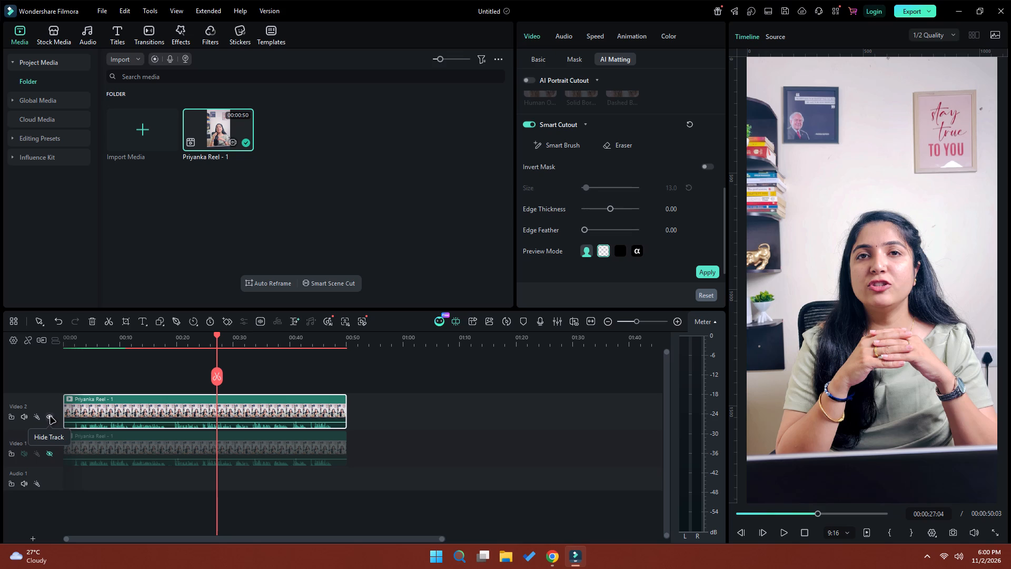
{"action": "left_click", "coordinate": [51, 417]}
{"action": "left_click", "coordinate": [51, 417]}
Apply the Smart Cutout to the upper clip on Video 2.
{"action": "left_click", "coordinate": [271, 413]}
{"action": "left_click", "coordinate": [707, 273]}
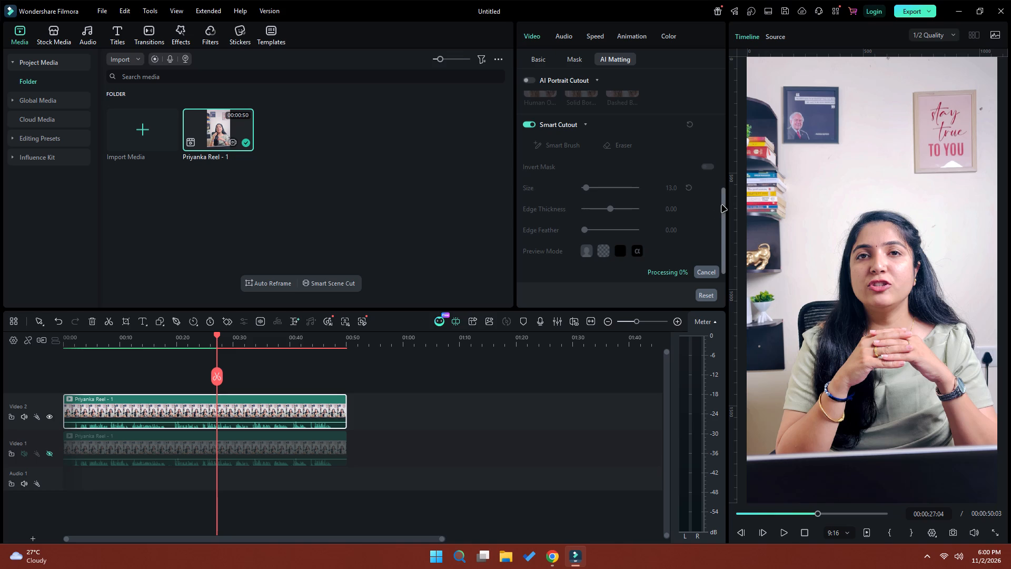
{"action": "left_click_drag", "start_coordinate": [722, 205], "coordinate": [722, 241]}
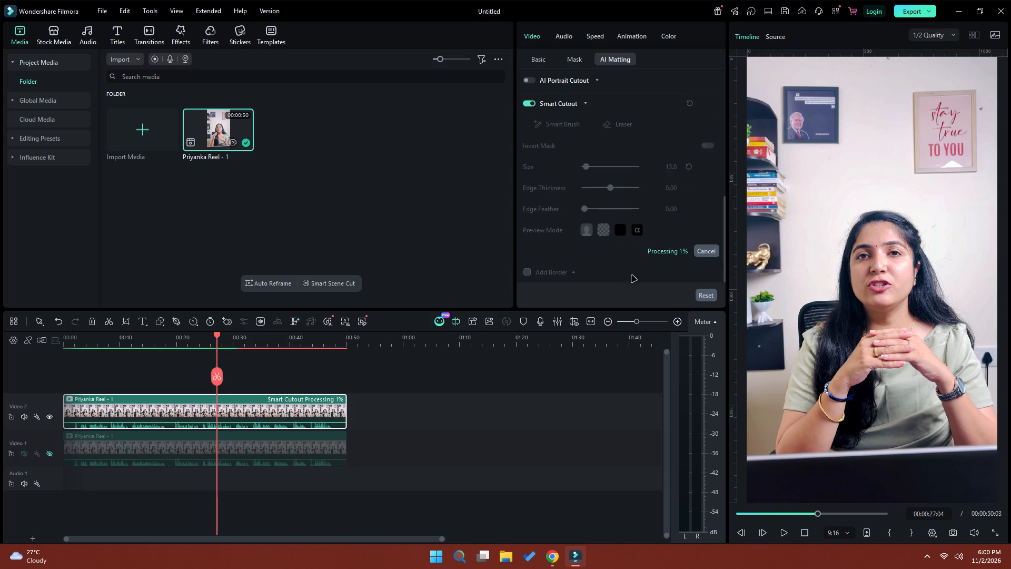
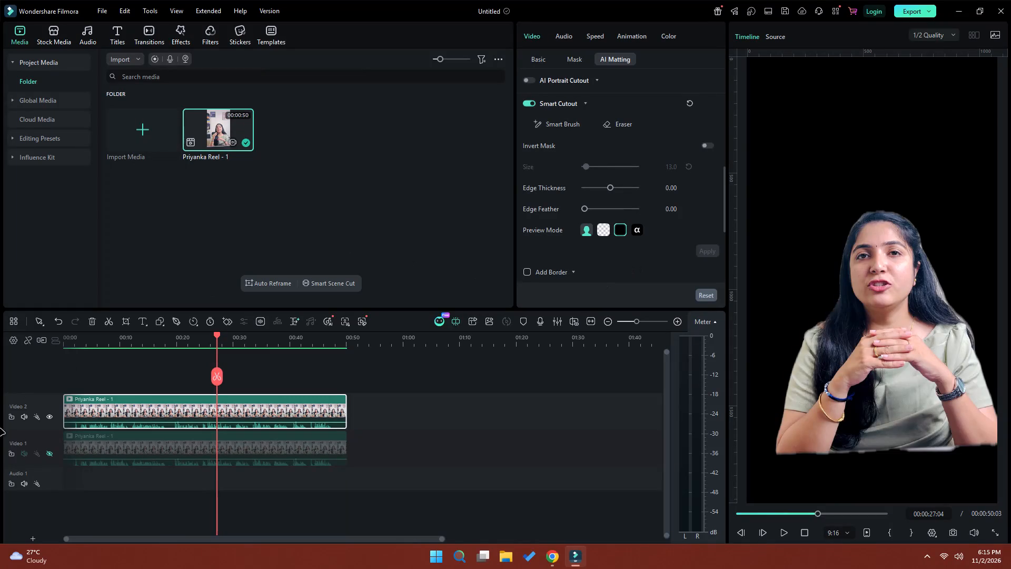
Show the Video 1 track again beneath the cutout clip.
{"action": "left_click", "coordinate": [50, 454]}
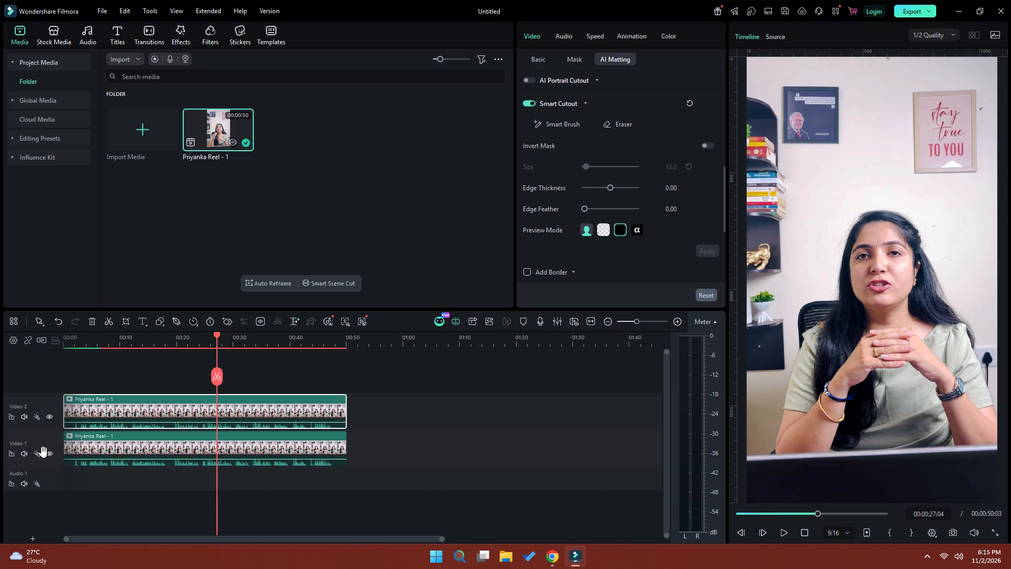
Mute the Video 2 track and play the reel from the start to check it.
{"action": "left_click", "coordinate": [802, 535]}
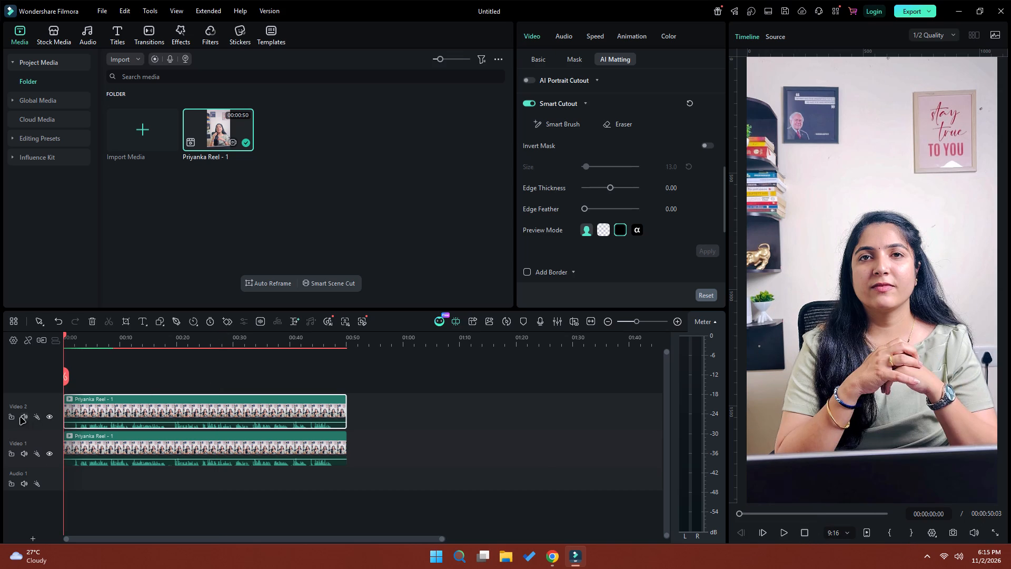
{"action": "left_click", "coordinate": [21, 418]}
{"action": "left_click", "coordinate": [786, 532]}
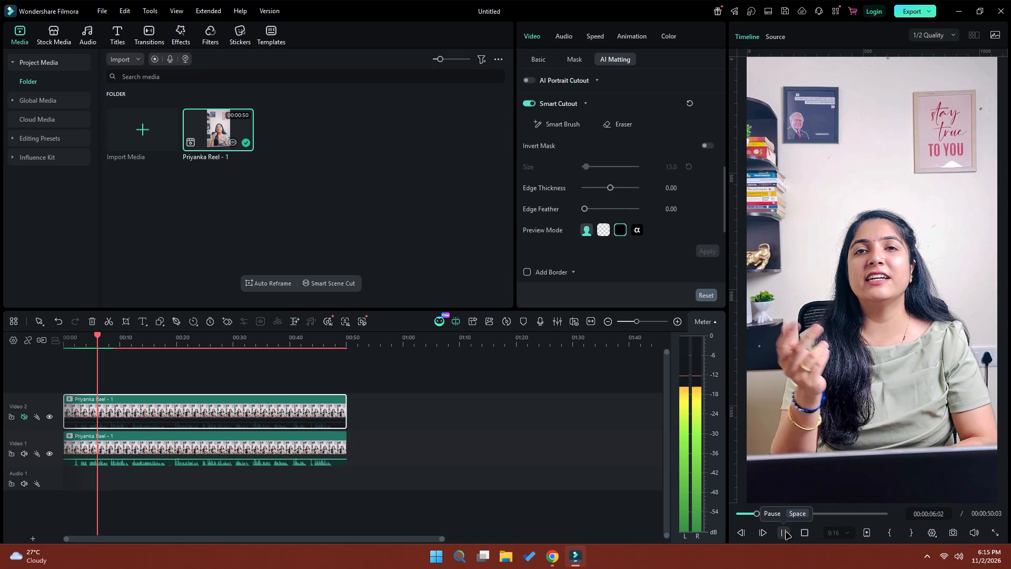
{"action": "left_click", "coordinate": [786, 533]}
Split both stacked clips at 00:00:01:23 and ripple-delete the opening pieces before the cut.
{"action": "left_click_drag", "start_coordinate": [131, 346], "coordinate": [134, 346]}
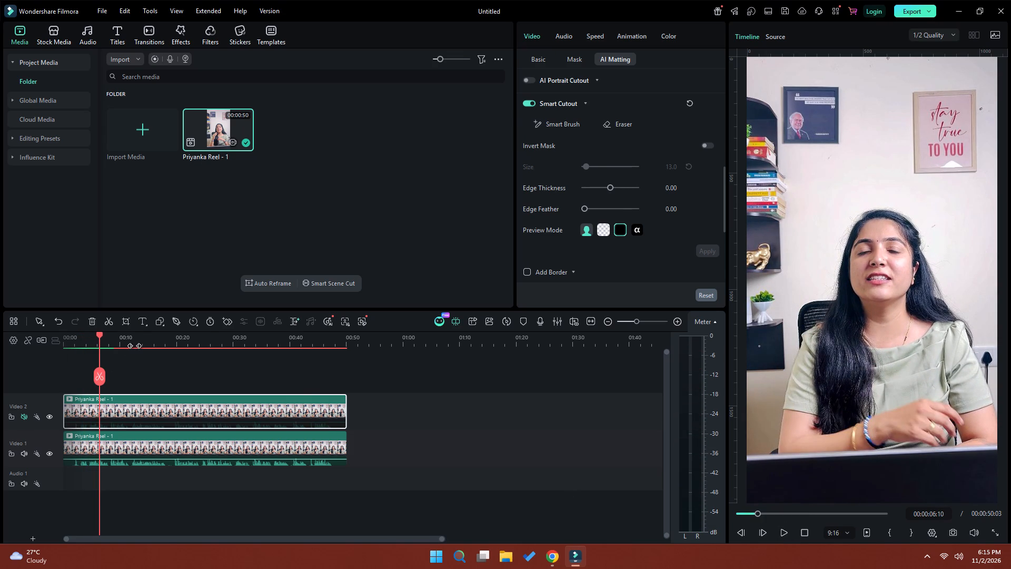
{"action": "left_click_drag", "start_coordinate": [134, 346], "coordinate": [296, 336]}
{"action": "left_click", "coordinate": [147, 341]}
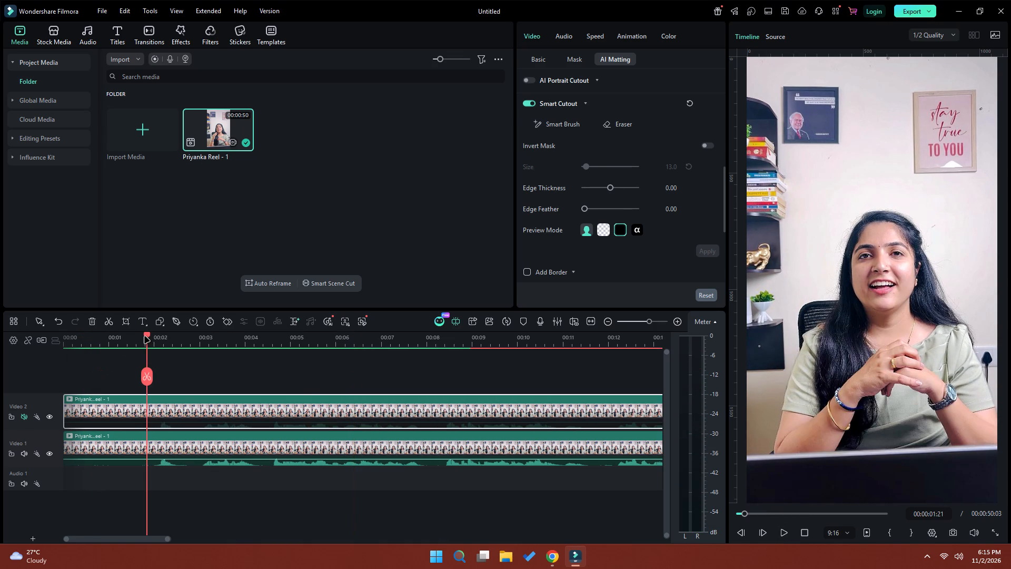
{"action": "left_click", "coordinate": [147, 336]}
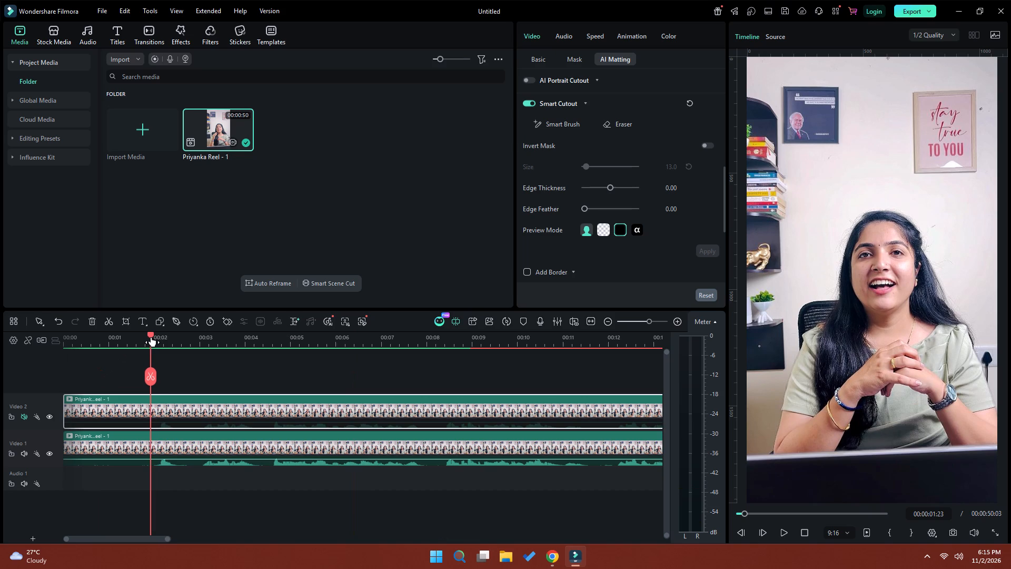
{"action": "left_click", "coordinate": [150, 376]}
{"action": "left_click", "coordinate": [150, 376]}
{"action": "left_click_drag", "start_coordinate": [130, 382], "coordinate": [98, 504]}
{"action": "left_click_drag", "start_coordinate": [124, 372], "coordinate": [151, 337]}
{"action": "left_click_drag", "start_coordinate": [151, 337], "coordinate": [105, 503]}
{"action": "key", "text": "shift+Delete"}
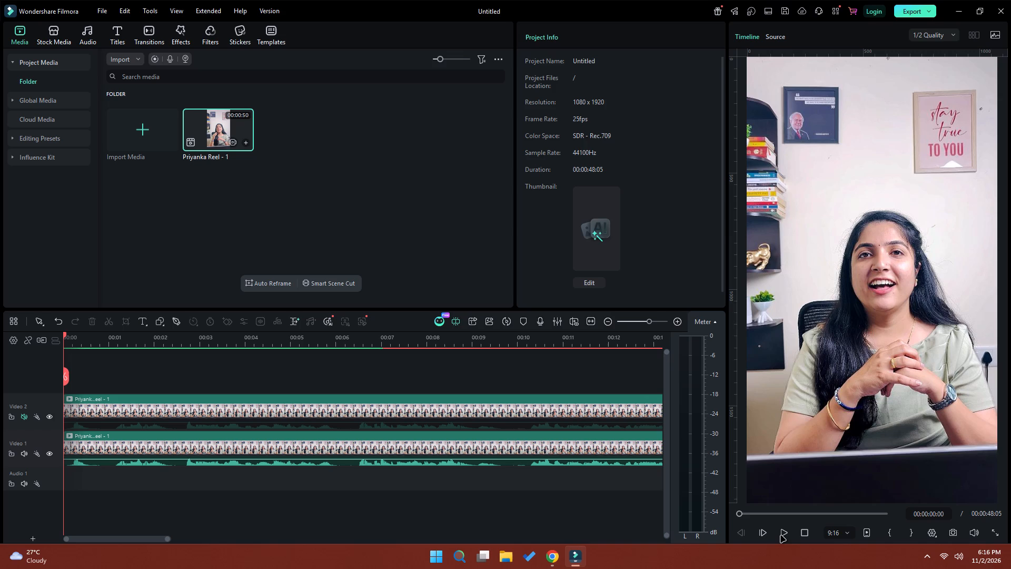
Play the trimmed reel from the start, and replay its opening seconds from about 00:00:01 to review the speech.
{"action": "left_click", "coordinate": [781, 536]}
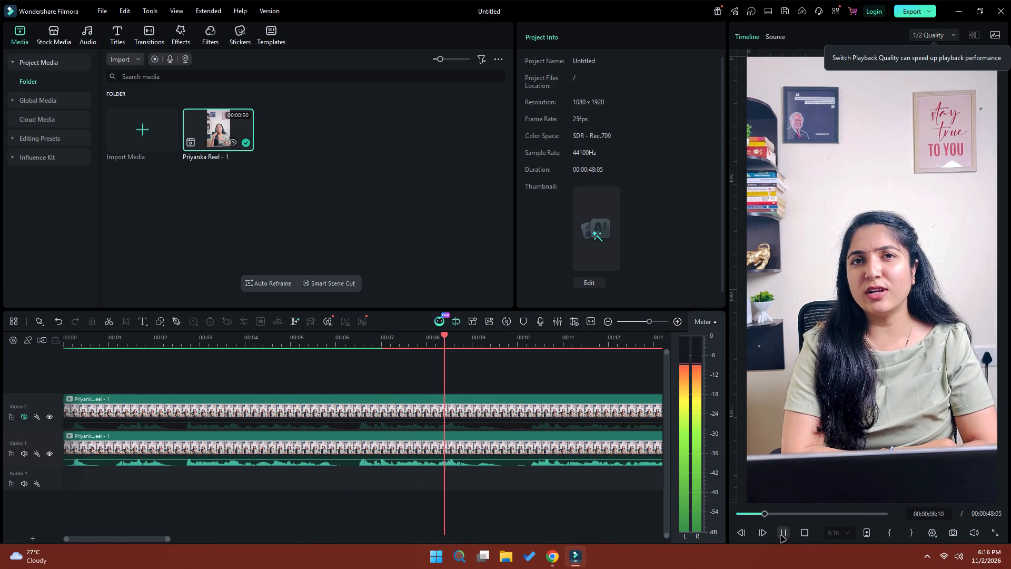
{"action": "left_click", "coordinate": [781, 536]}
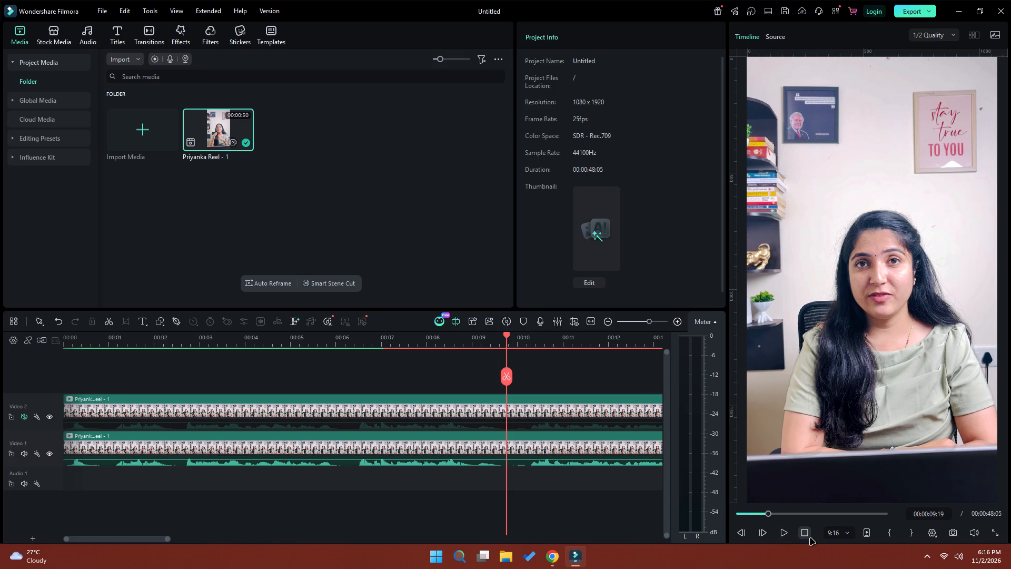
{"action": "left_click", "coordinate": [107, 342]}
{"action": "left_click", "coordinate": [782, 535]}
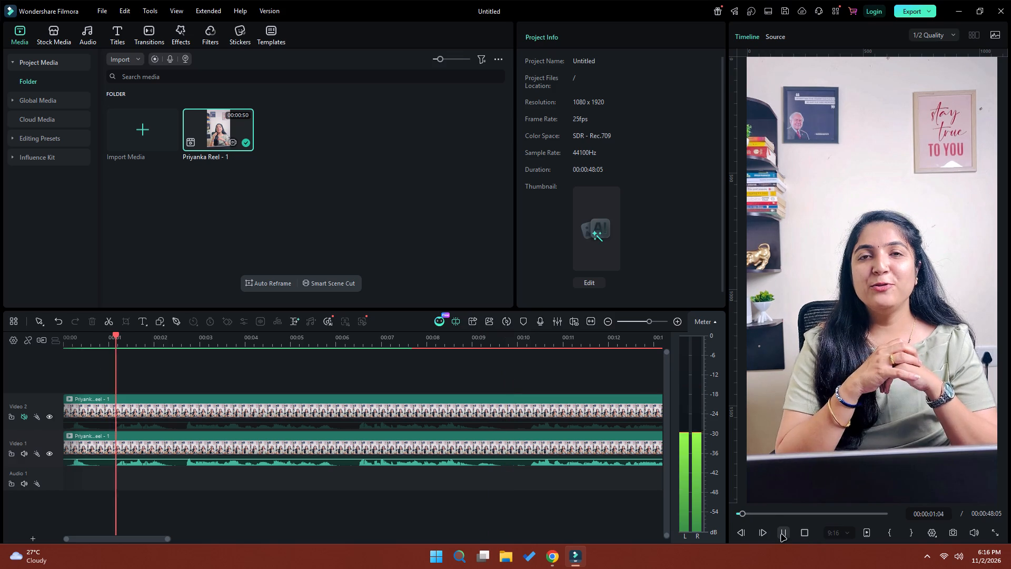
{"action": "left_click", "coordinate": [781, 535]}
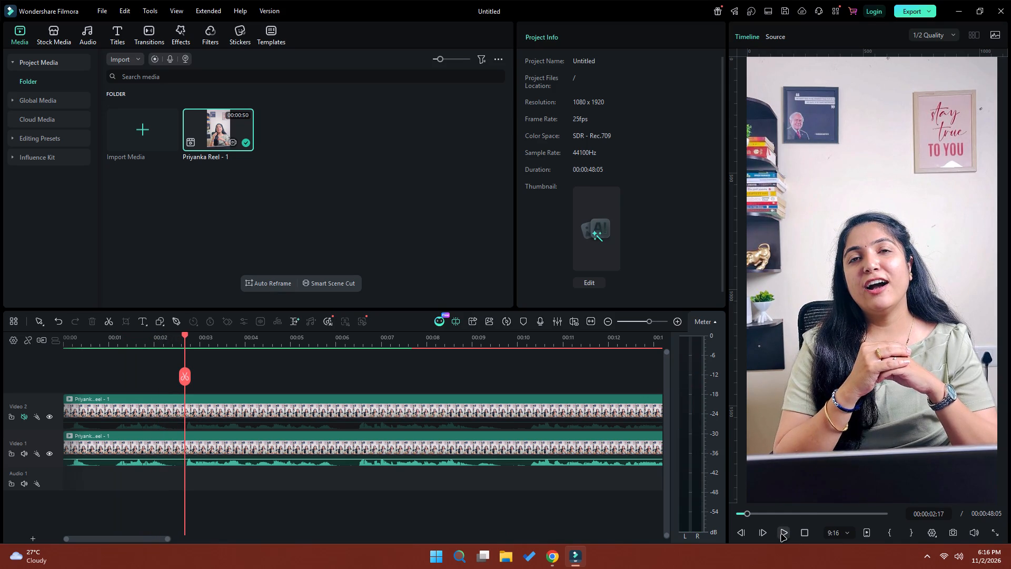
{"action": "left_click", "coordinate": [781, 535]}
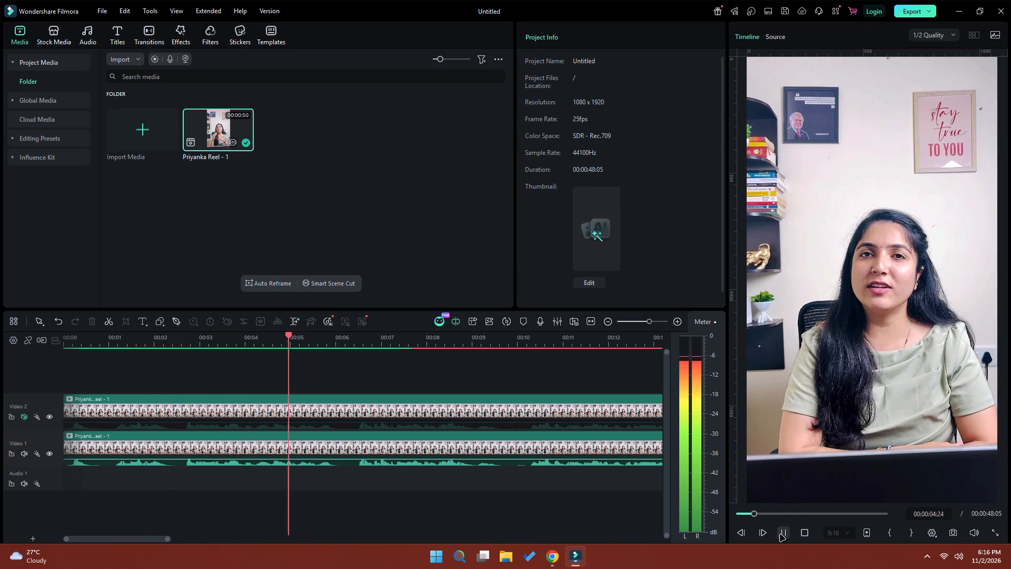
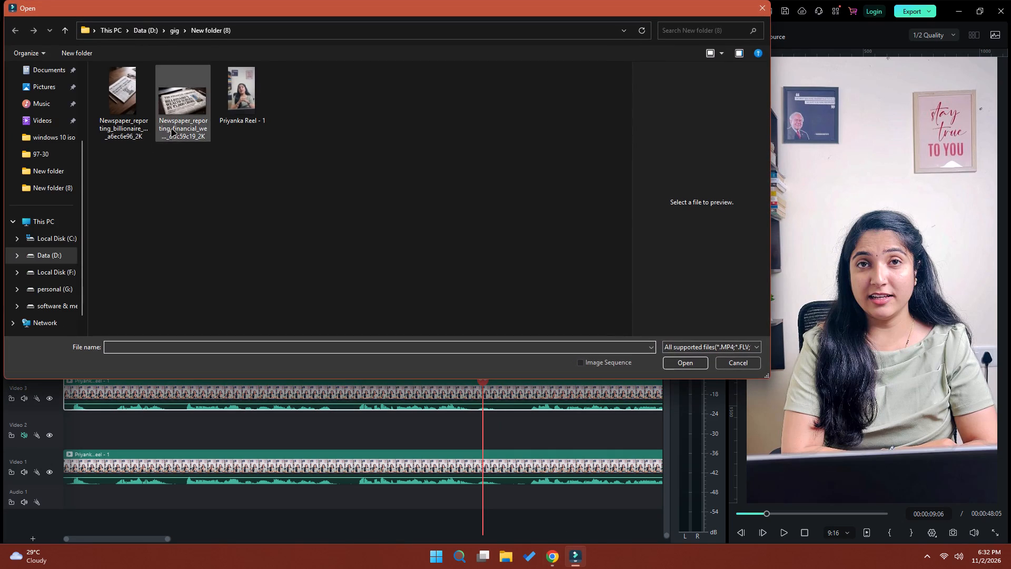
{"action": "left_click_drag", "start_coordinate": [186, 175], "coordinate": [131, 102]}
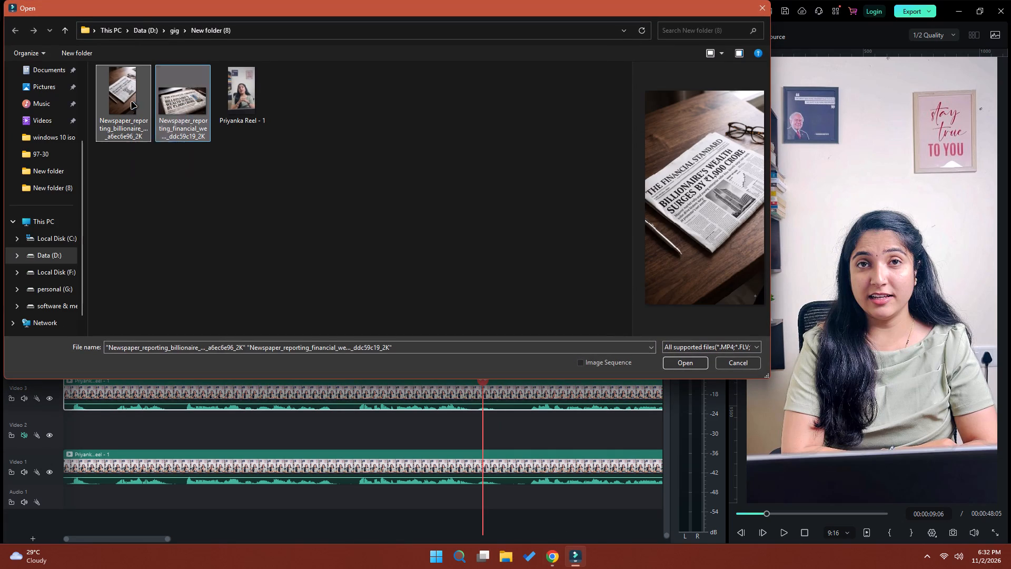
{"action": "left_click", "coordinate": [695, 365]}
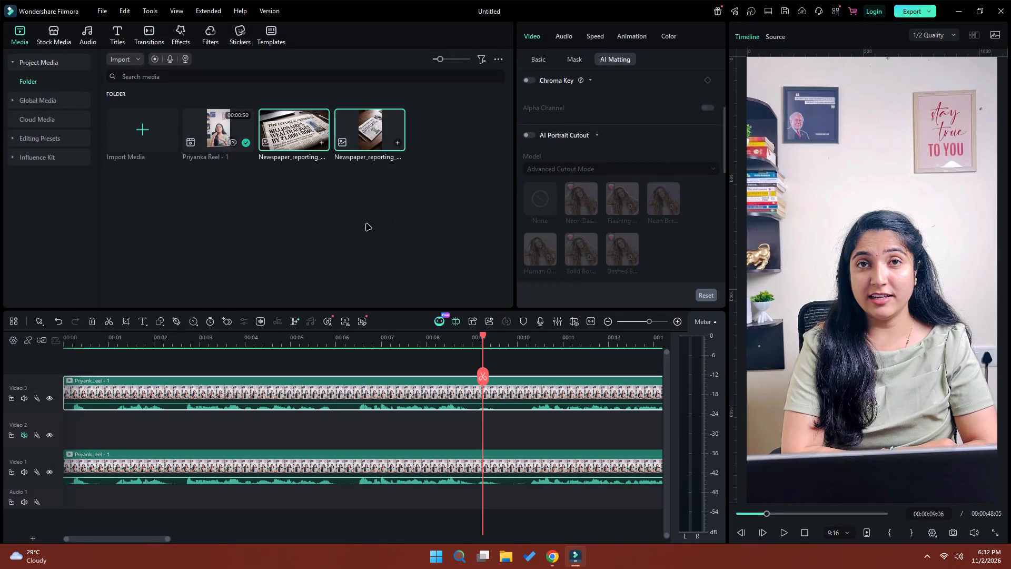
{"action": "left_click", "coordinate": [366, 224]}
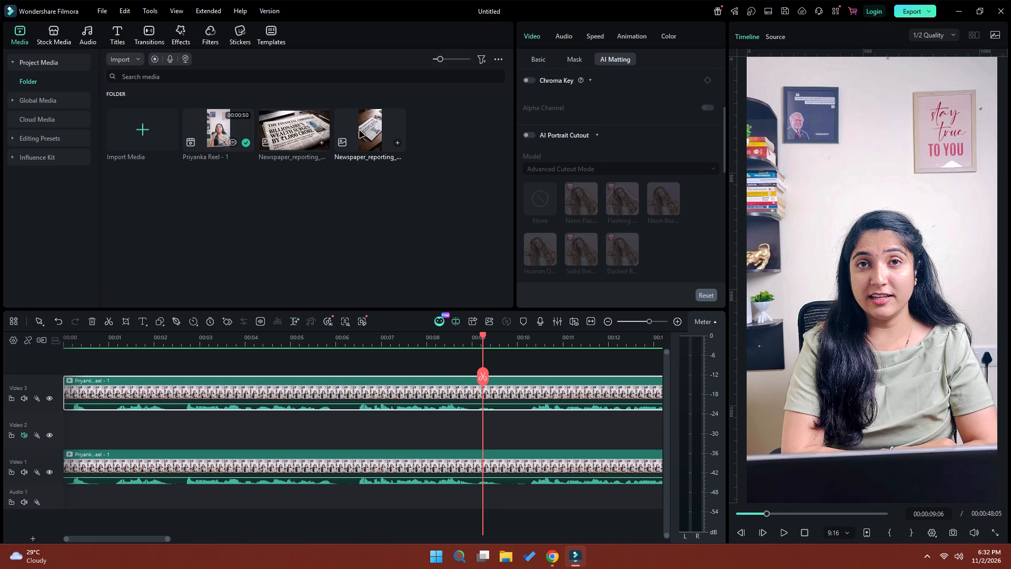
Place the landscape Financial Chronicle image on the empty Video 2 track, starting at about 2.3 seconds.
{"action": "left_click_drag", "start_coordinate": [276, 132], "coordinate": [172, 428]}
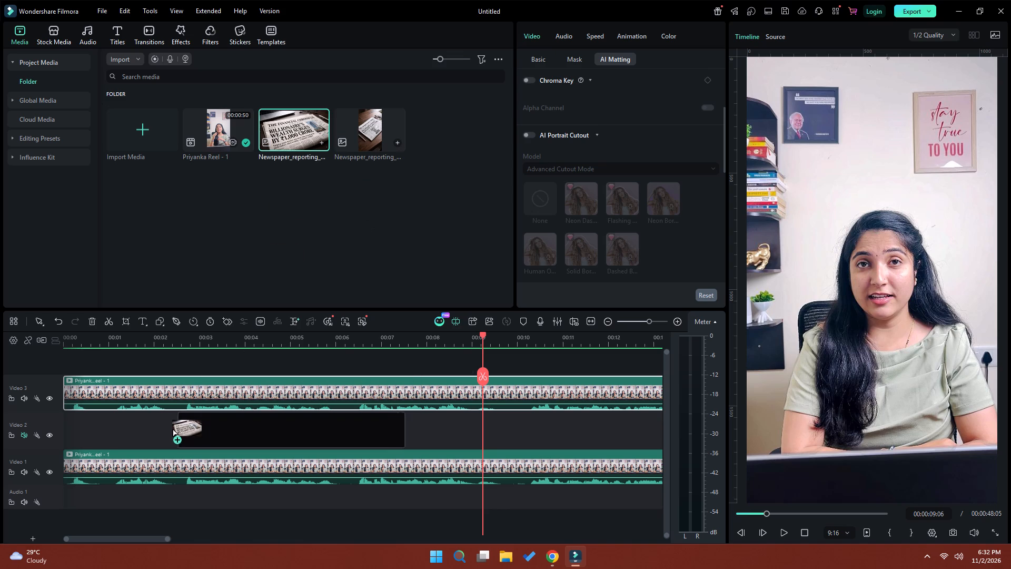
{"action": "left_click_drag", "start_coordinate": [172, 428], "coordinate": [169, 431]}
Raise the Financial Chronicle image to the top of the frame by setting its Y position to 664.
{"action": "left_click", "coordinate": [222, 340]}
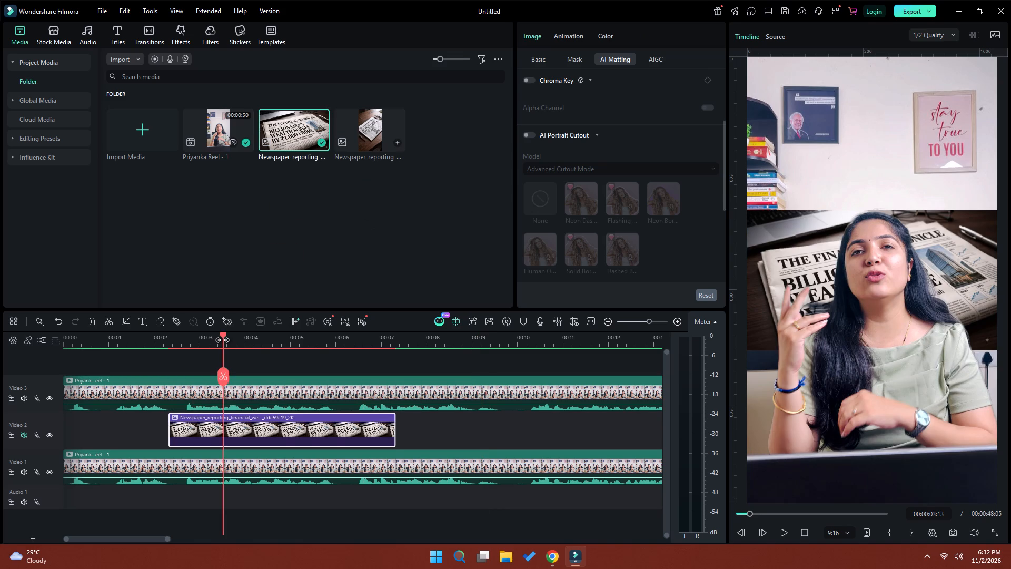
{"action": "left_click", "coordinate": [331, 436]}
{"action": "left_click_drag", "start_coordinate": [723, 130], "coordinate": [730, 44]}
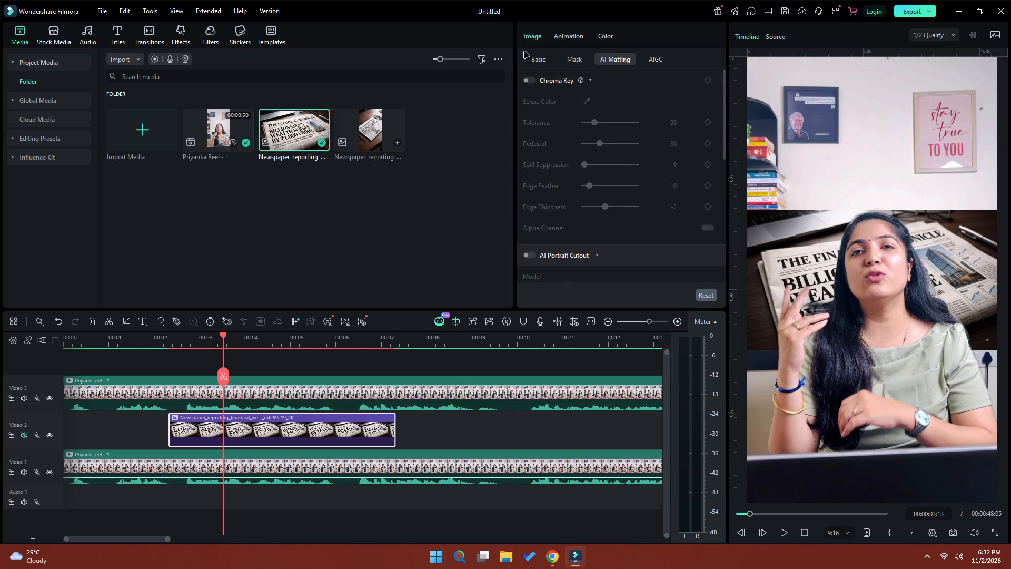
{"action": "left_click", "coordinate": [535, 64]}
{"action": "left_click", "coordinate": [652, 158]}
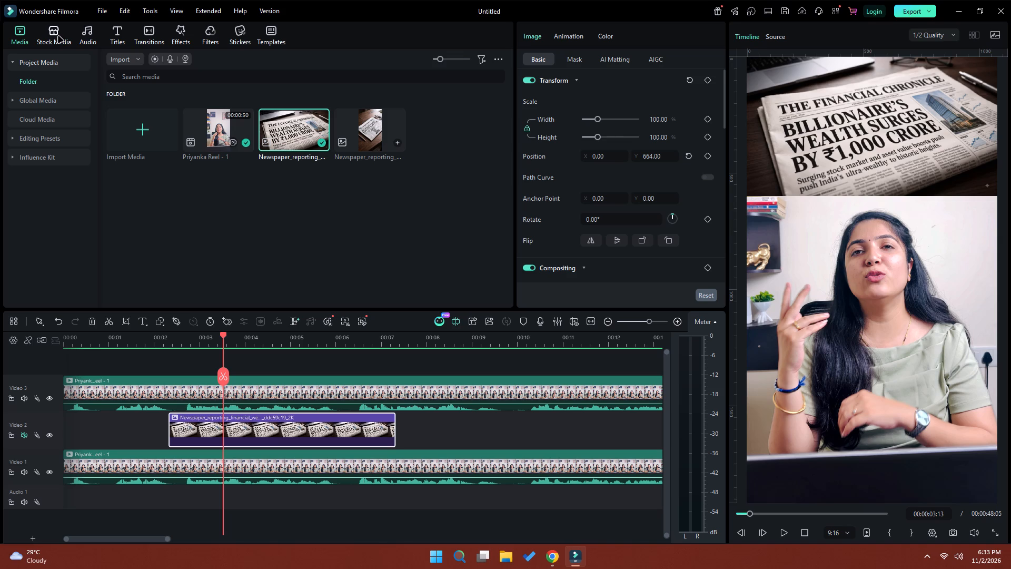
Add the Orange Color Solid stock clip on a new track above the reel, starting alongside the newspaper image.
{"action": "left_click", "coordinate": [58, 36]}
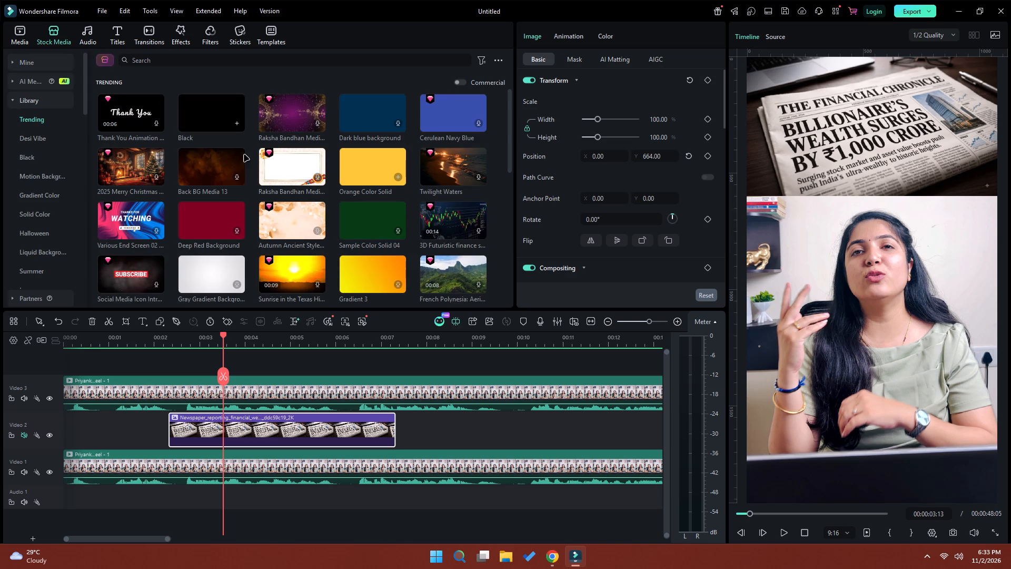
{"action": "left_click_drag", "start_coordinate": [359, 164], "coordinate": [189, 386]}
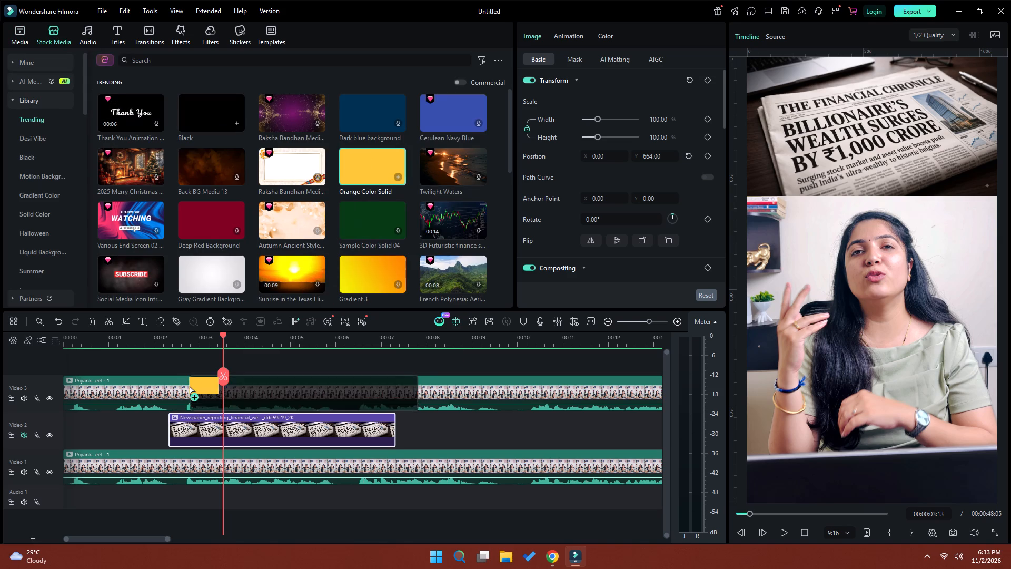
{"action": "left_click_drag", "start_coordinate": [189, 386], "coordinate": [166, 367]}
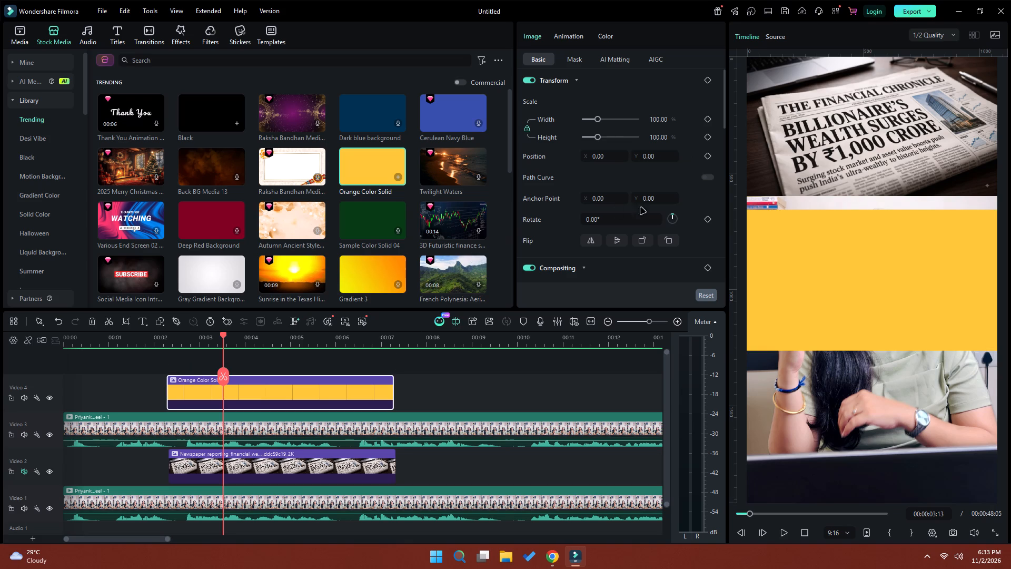
Lower the Orange Color Solid clip's opacity to 55.
{"action": "left_click_drag", "start_coordinate": [725, 112], "coordinate": [723, 161]}
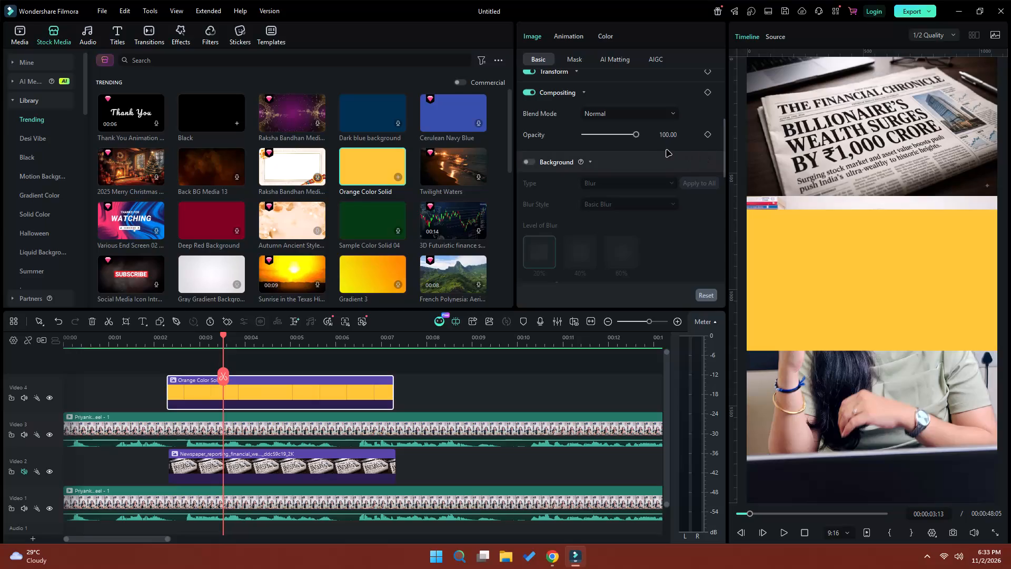
{"action": "left_click_drag", "start_coordinate": [638, 135], "coordinate": [619, 140]}
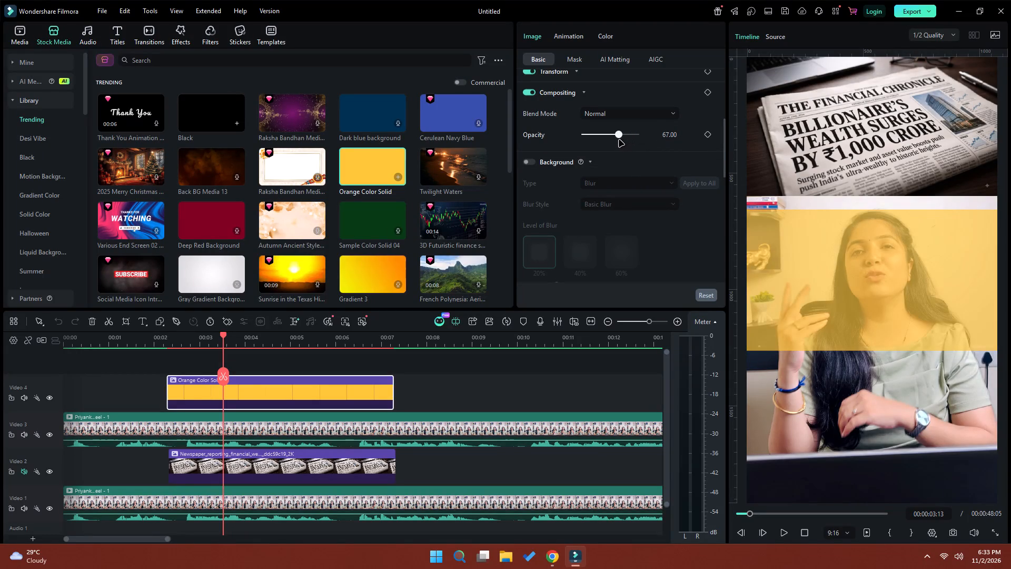
{"action": "left_click_drag", "start_coordinate": [619, 140], "coordinate": [611, 141]}
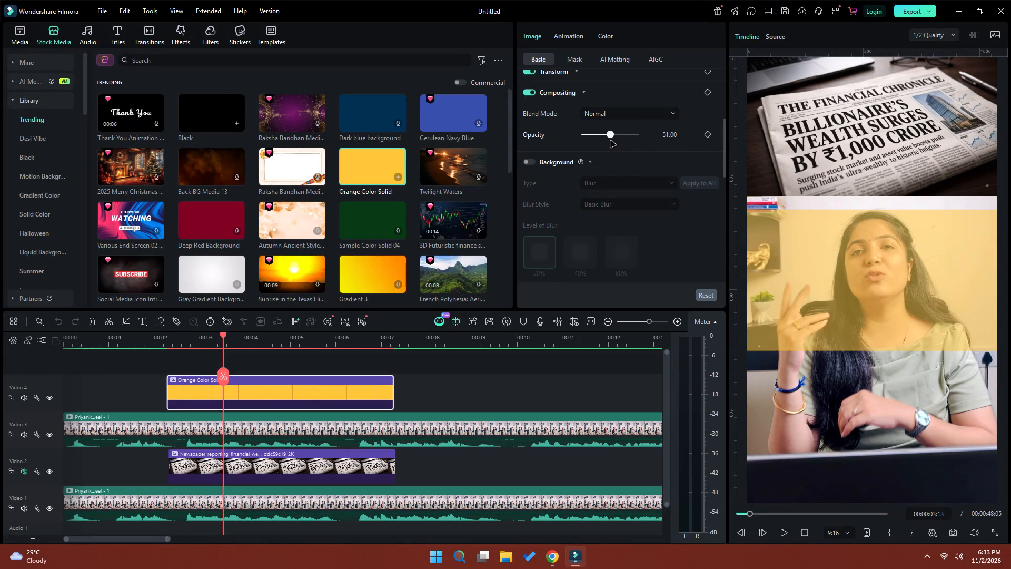
{"action": "left_click_drag", "start_coordinate": [611, 141], "coordinate": [613, 141]}
Find the Corner Pin effect by searching for "corner" and apply it to the Orange Color Solid clip.
{"action": "left_click", "coordinate": [185, 33]}
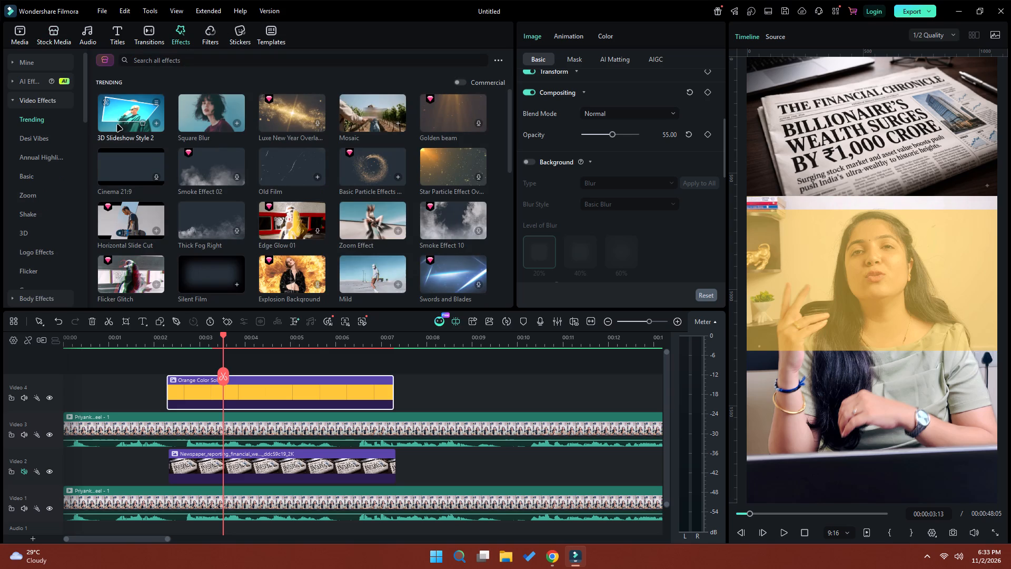
{"action": "left_click", "coordinate": [153, 61]}
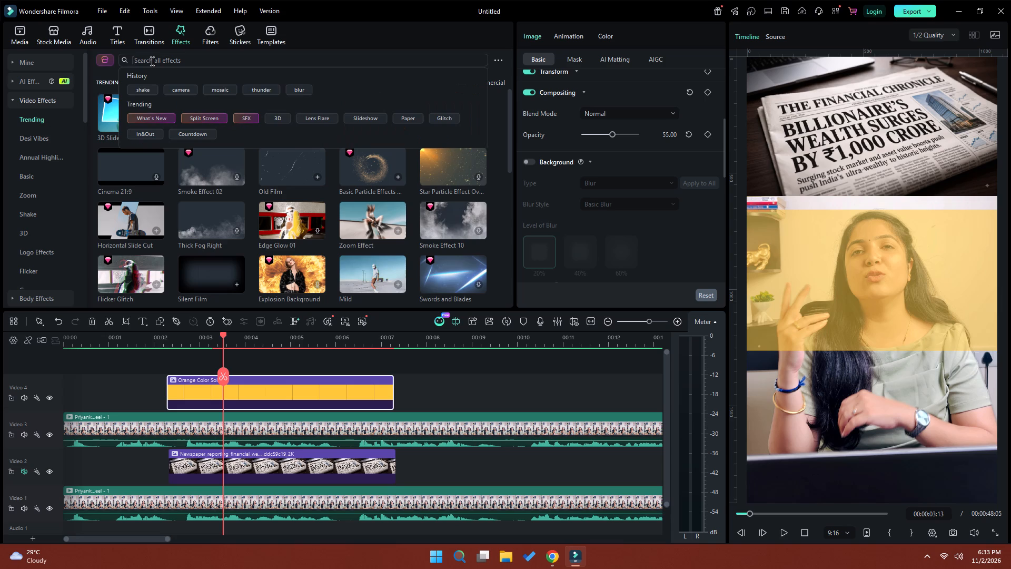
{"action": "type", "text": "corner"}
{"action": "key", "text": "Return"}
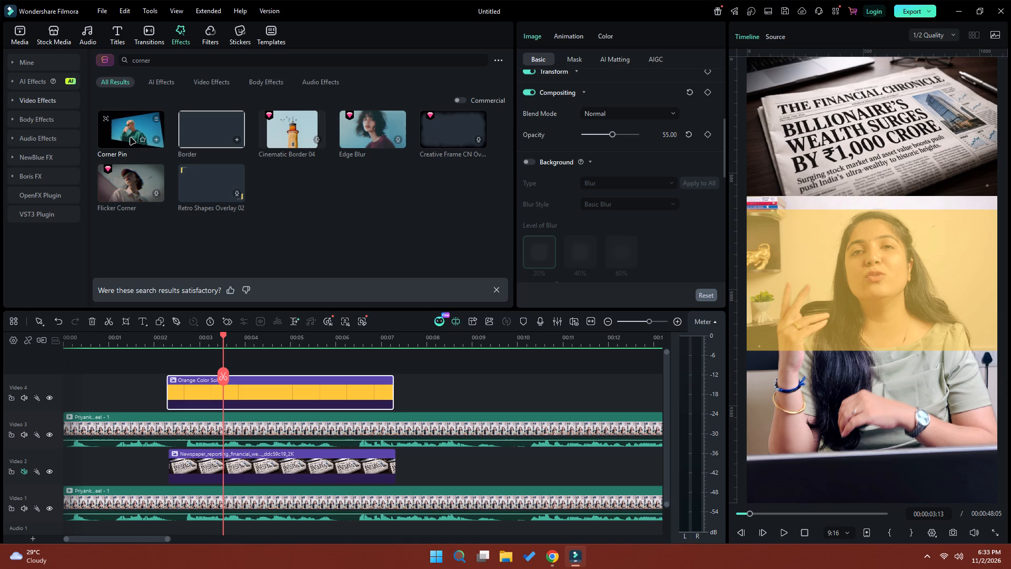
{"action": "left_click_drag", "start_coordinate": [131, 138], "coordinate": [263, 388]}
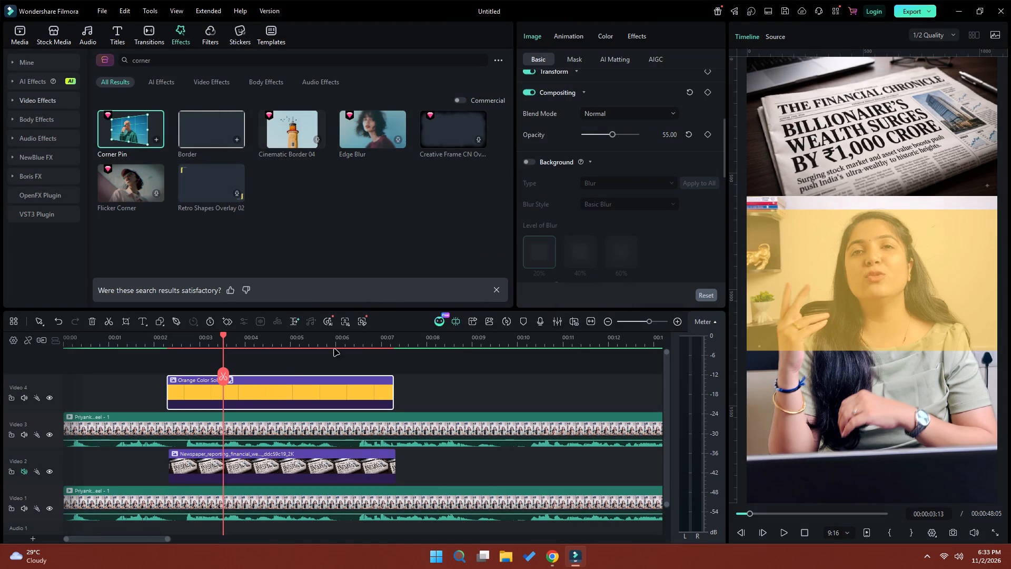
{"action": "left_click", "coordinate": [254, 397]}
Pin the orange clip's left corners to the headline's left edge: upper left about 136, -1153 and lower left about 199, -473.
{"action": "left_click", "coordinate": [637, 40]}
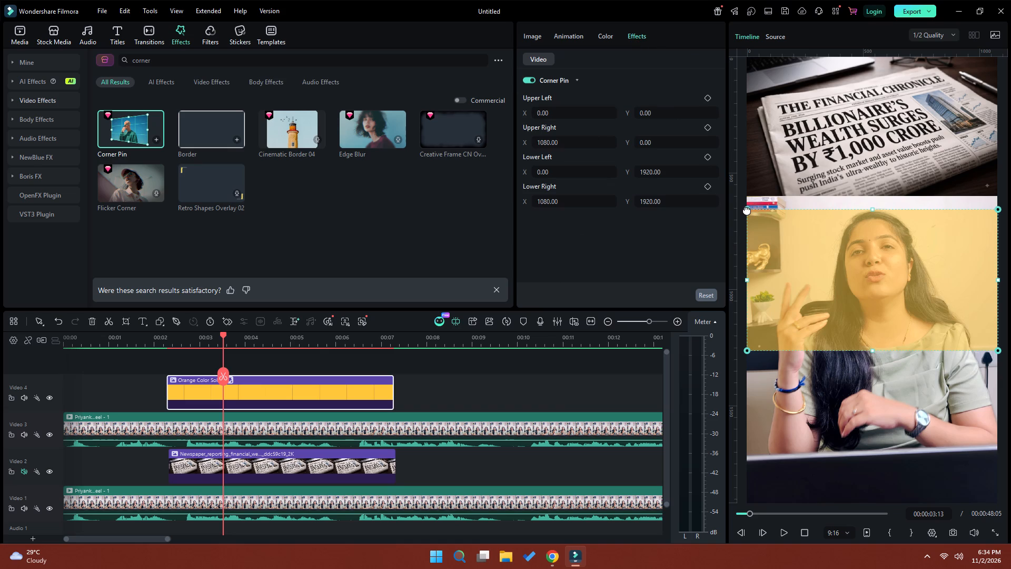
{"action": "left_click_drag", "start_coordinate": [747, 210], "coordinate": [778, 125]}
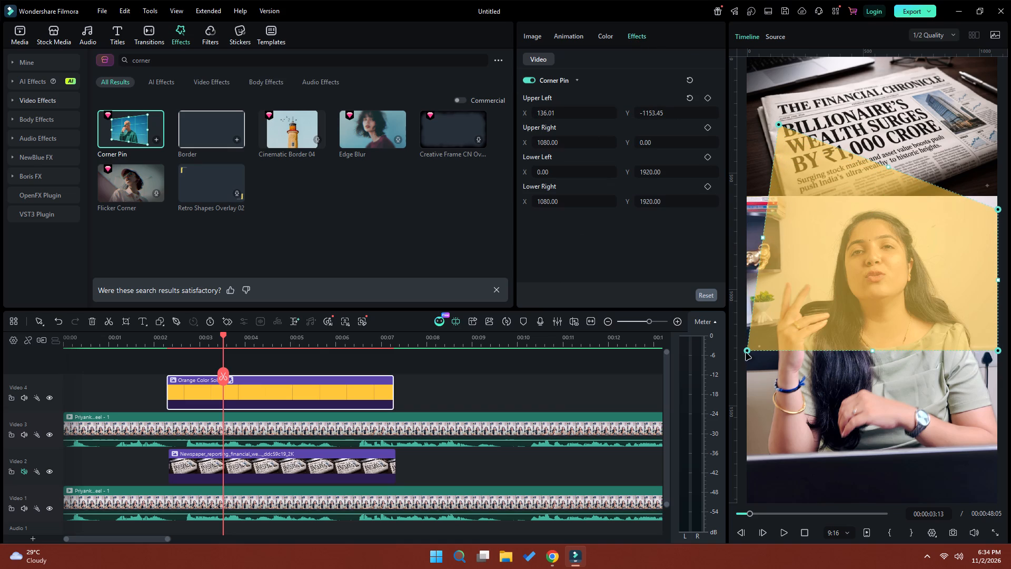
{"action": "left_click_drag", "start_coordinate": [748, 352], "coordinate": [787, 174]}
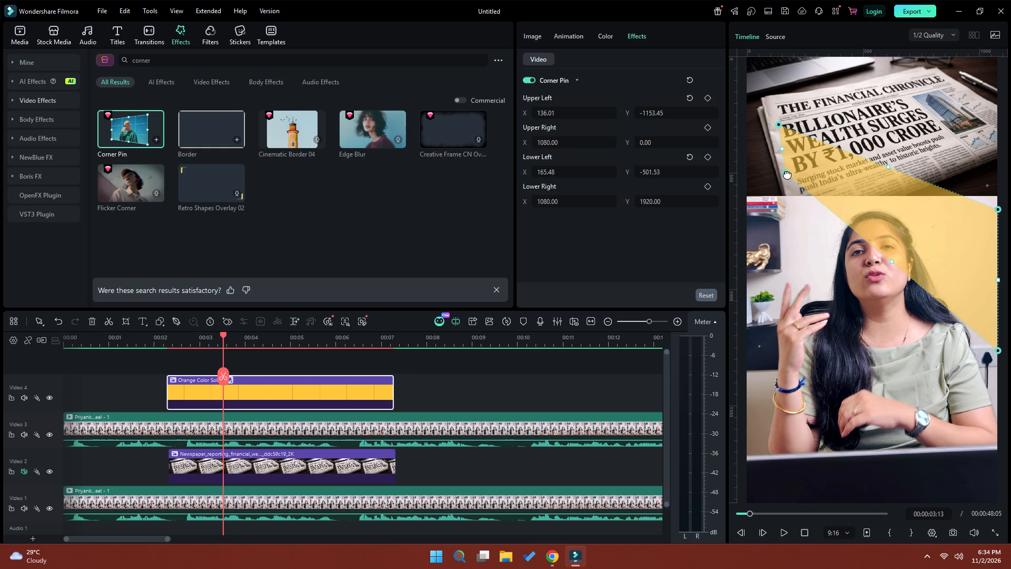
{"action": "left_click_drag", "start_coordinate": [787, 174], "coordinate": [792, 176]}
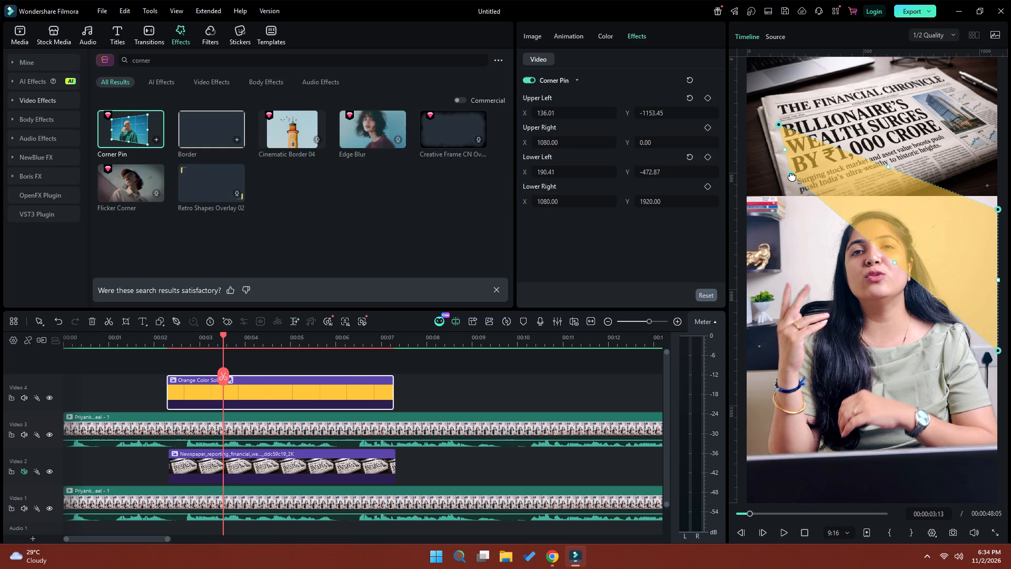
{"action": "left_click_drag", "start_coordinate": [792, 176], "coordinate": [794, 176]}
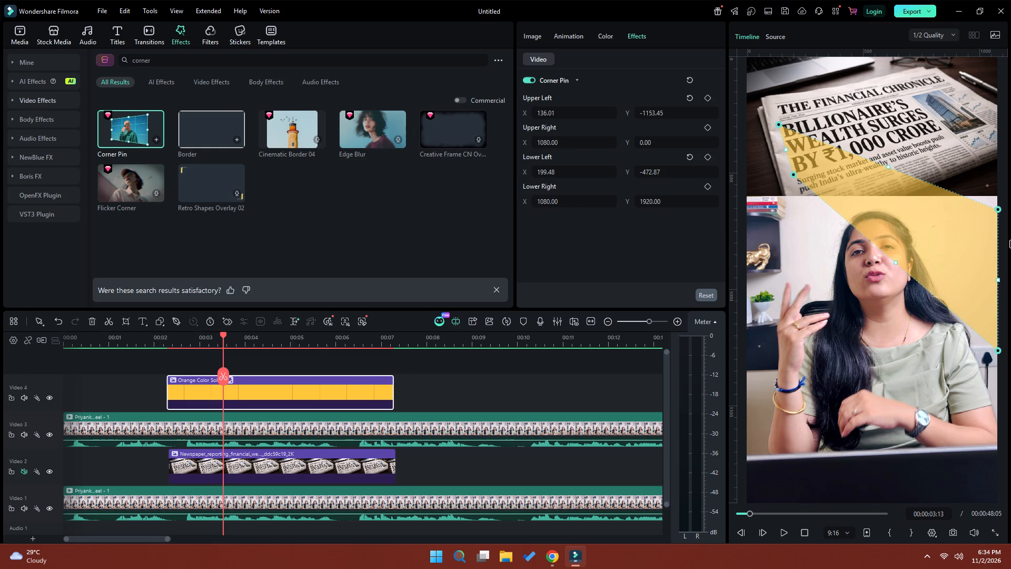
Pin the orange clip's right corners to the headline's right edge: upper right about 695, -1547 and lower right about 856, -1060.
{"action": "left_click_drag", "start_coordinate": [998, 210], "coordinate": [916, 97]}
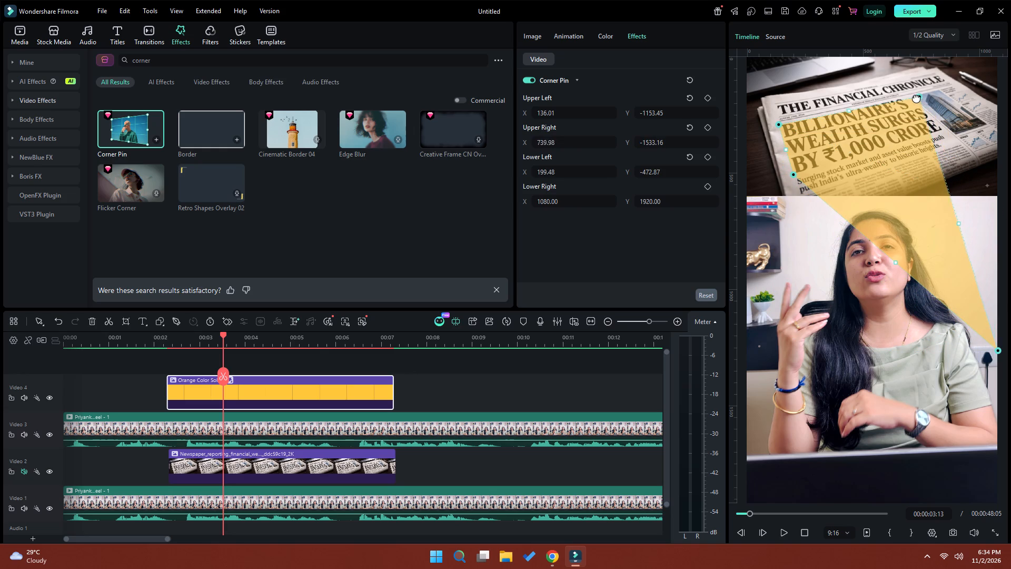
{"action": "left_click_drag", "start_coordinate": [916, 97], "coordinate": [907, 96]}
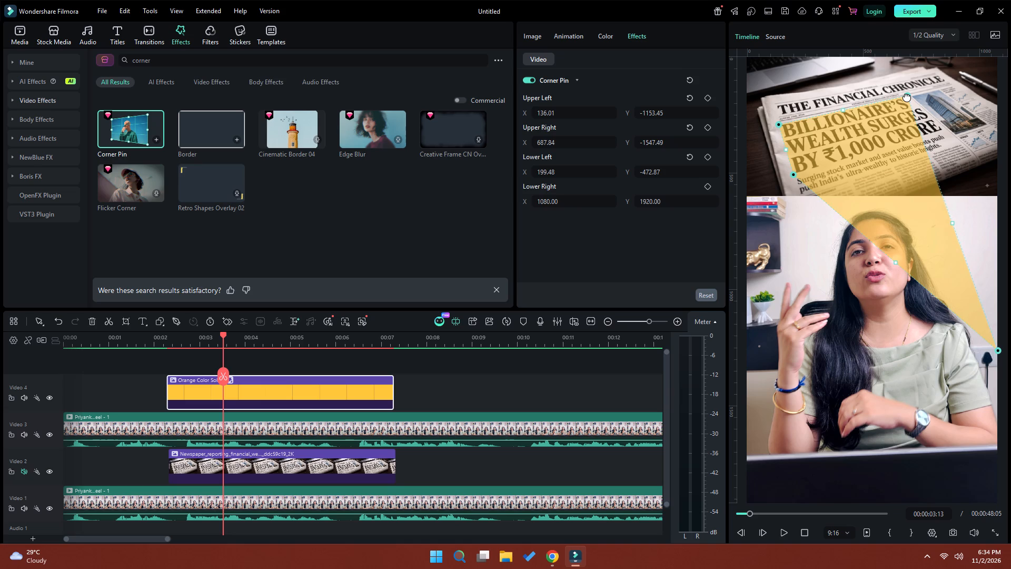
{"action": "left_click_drag", "start_coordinate": [907, 96], "coordinate": [909, 96]}
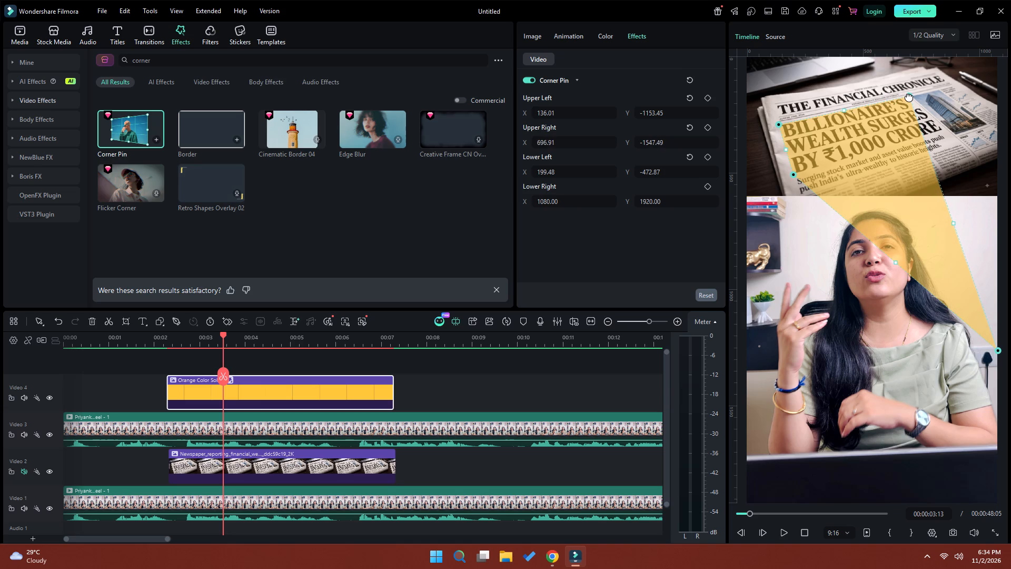
{"action": "left_click_drag", "start_coordinate": [909, 96], "coordinate": [908, 96]}
{"action": "left_click_drag", "start_coordinate": [999, 350], "coordinate": [947, 135]}
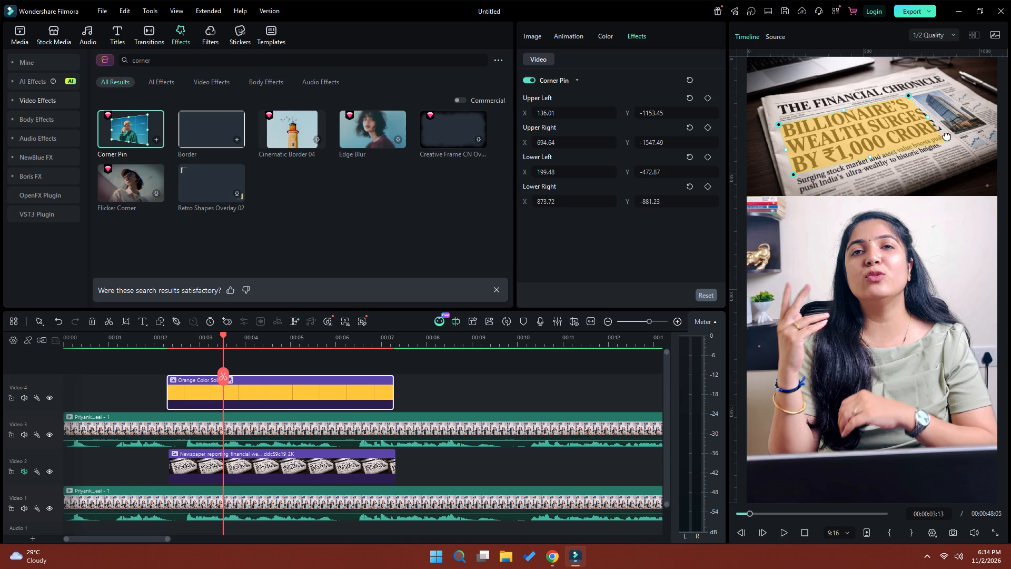
{"action": "left_click_drag", "start_coordinate": [947, 135], "coordinate": [947, 131]}
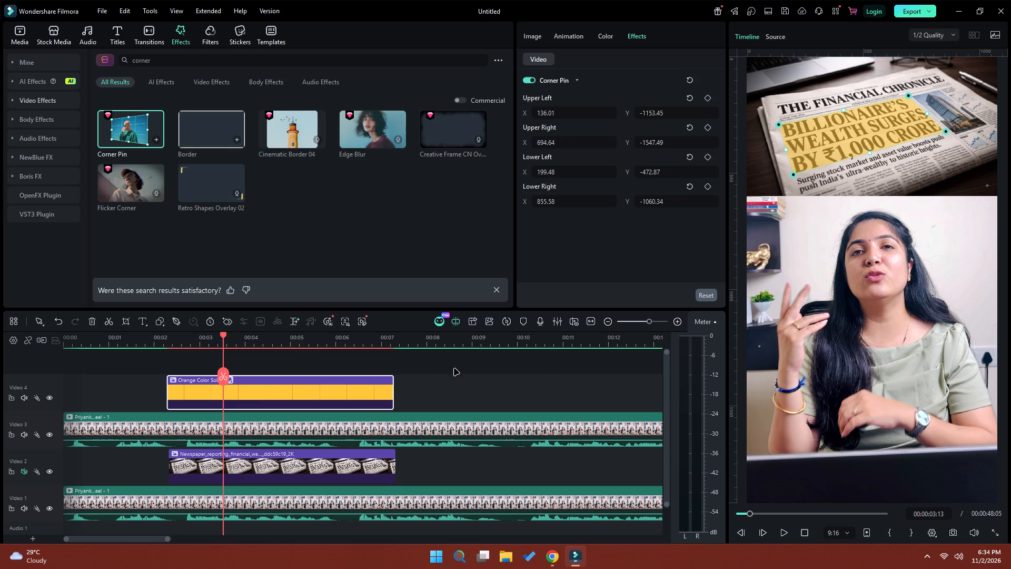
{"action": "left_click", "coordinate": [552, 253]}
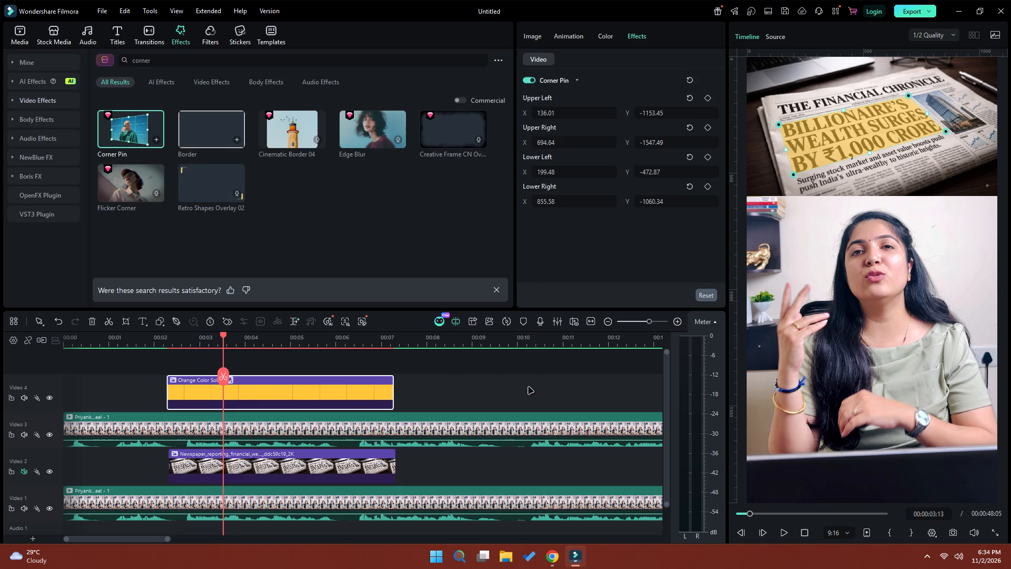
{"action": "left_click", "coordinate": [528, 388]}
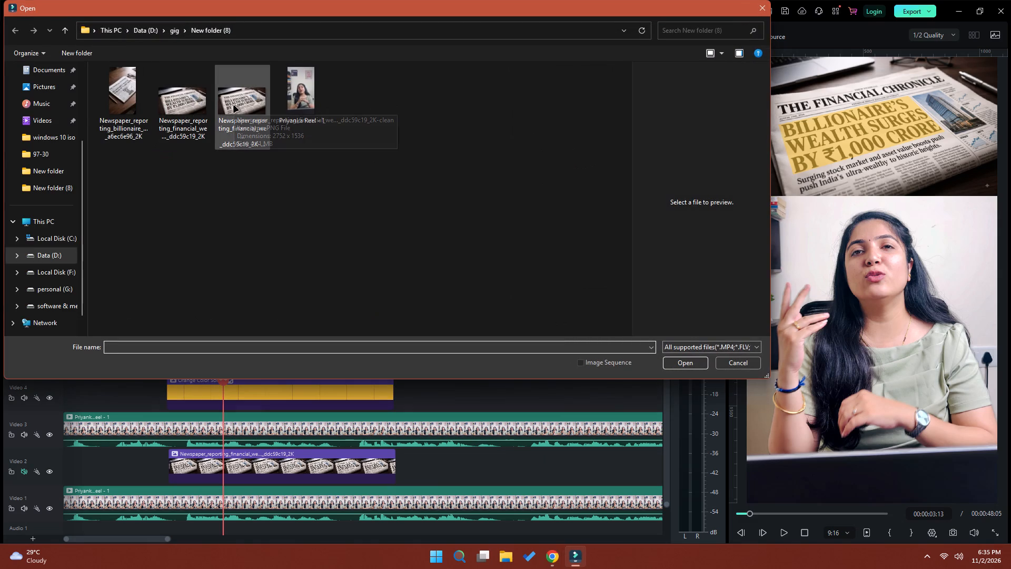
{"action": "double_click", "coordinate": [234, 106]}
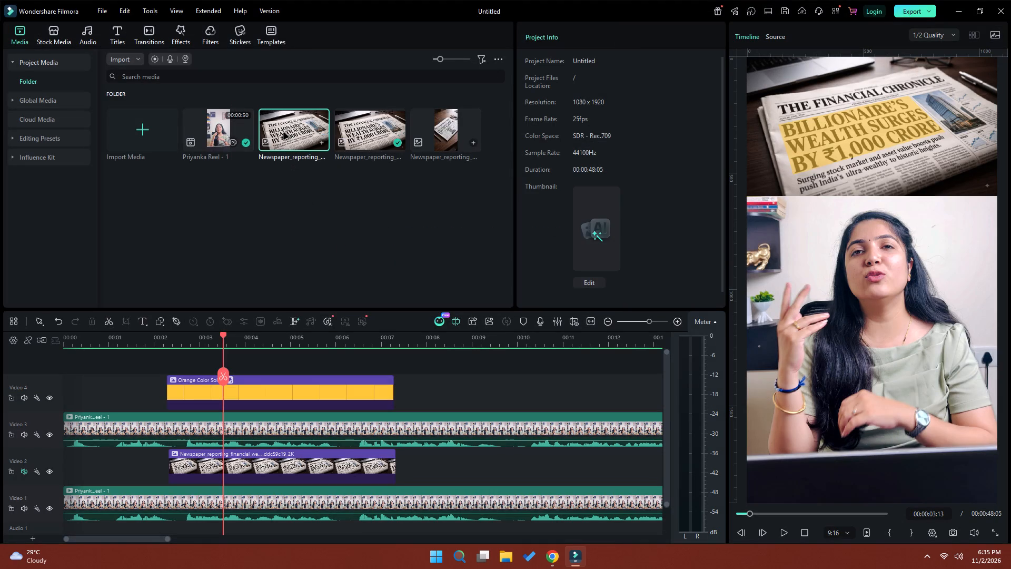
Replace the Financial Chronicle clip on Video 2 with the imported clean version.
{"action": "left_click_drag", "start_coordinate": [284, 132], "coordinate": [273, 465], "text": "alt"}
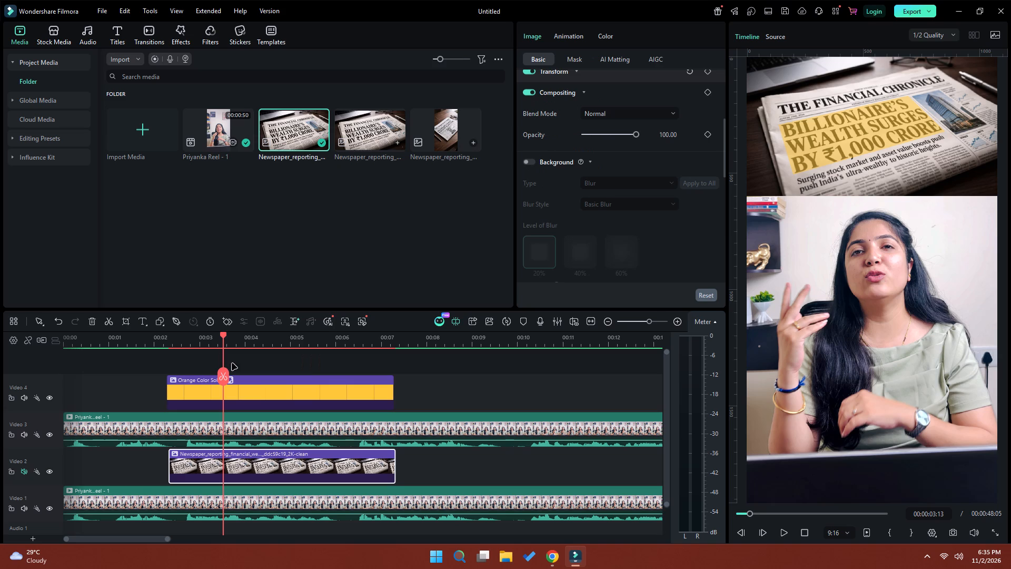
Align the Orange Color Solid clip on Video 4 with the newspaper clip's start at 00:00:02:08.
{"action": "left_click", "coordinate": [166, 343]}
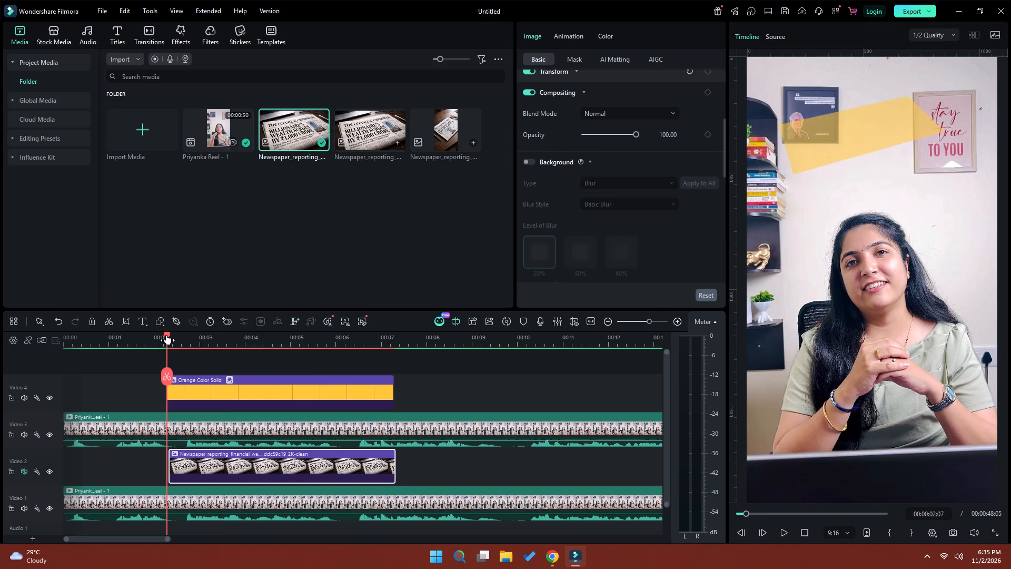
{"action": "left_click_drag", "start_coordinate": [166, 335], "coordinate": [171, 335]}
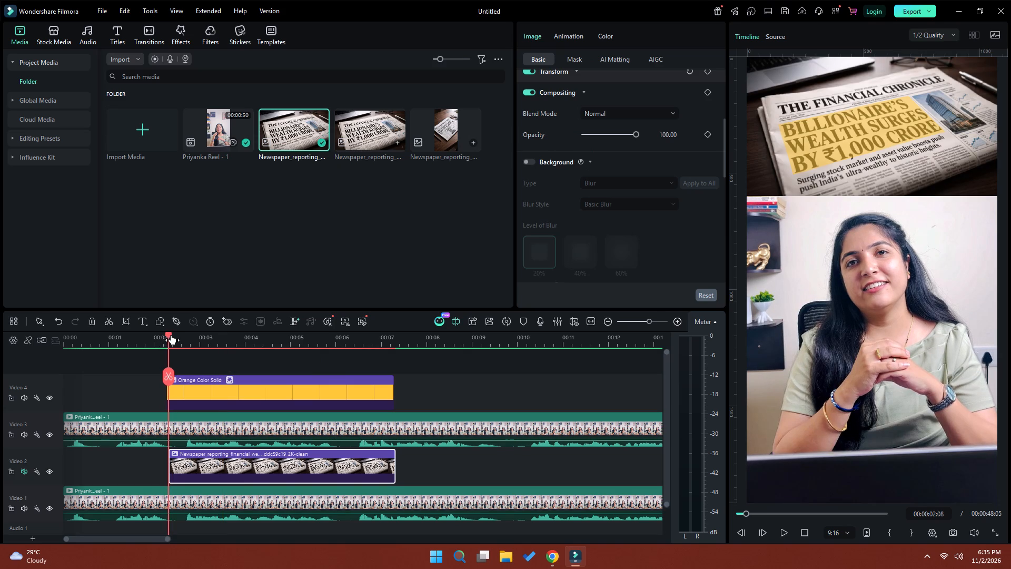
{"action": "left_click", "coordinate": [210, 394]}
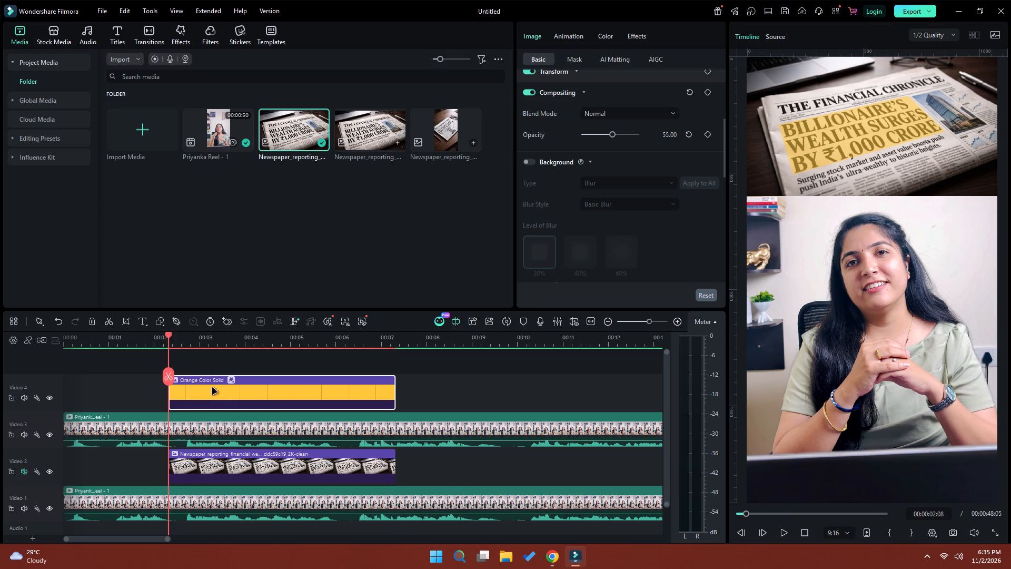
Apply a single-line mask to the Orange Color Solid at 00:00:03:00, rotated -23° with X position -189.
{"action": "left_click", "coordinate": [200, 339]}
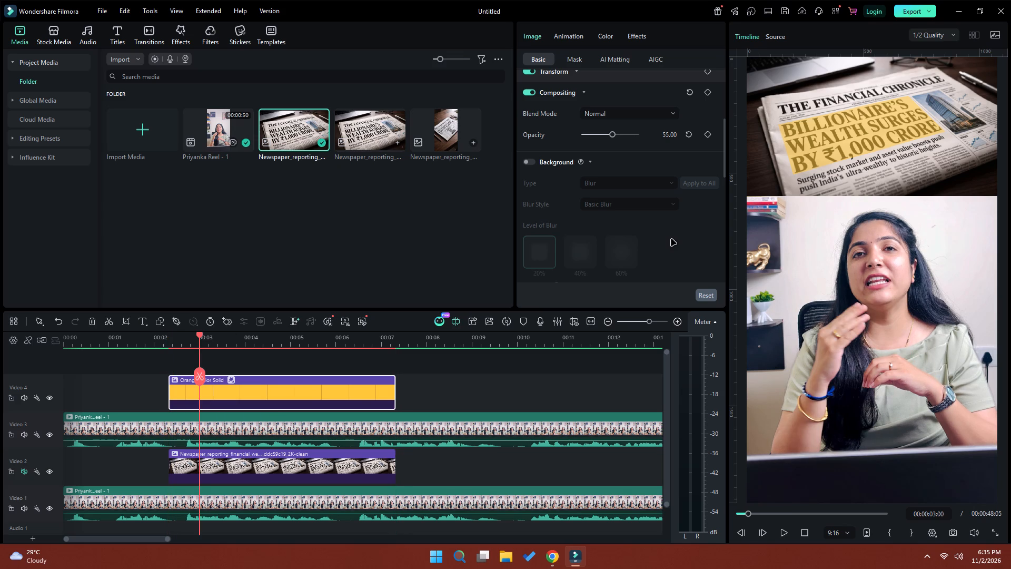
{"action": "left_click", "coordinate": [576, 61]}
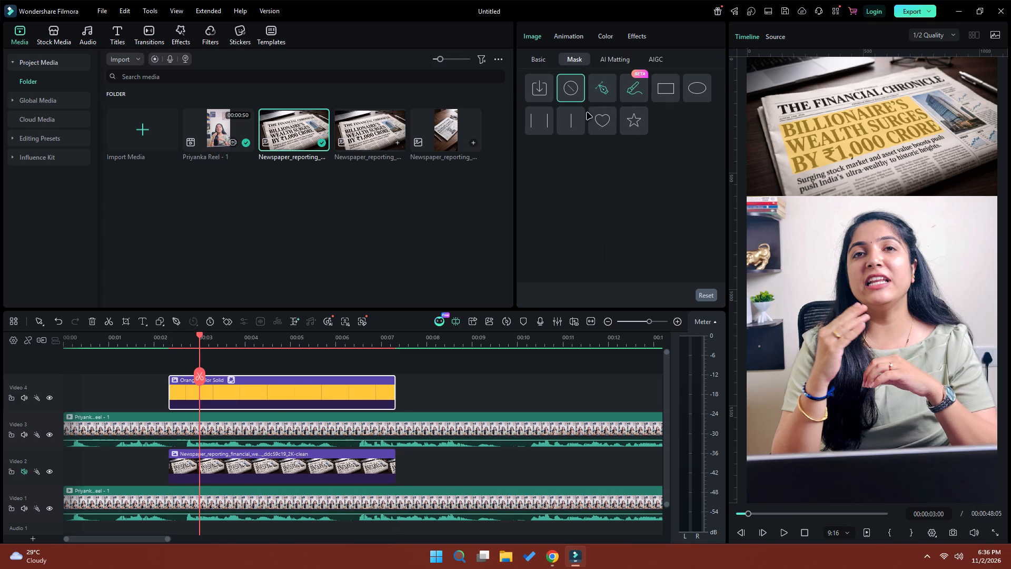
{"action": "left_click", "coordinate": [575, 119]}
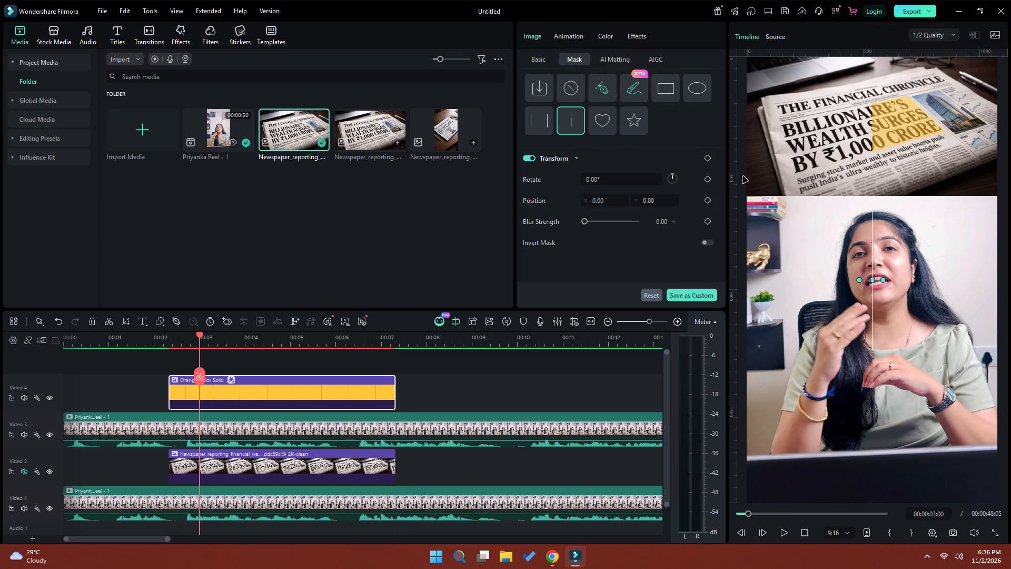
{"action": "left_click", "coordinate": [593, 181]}
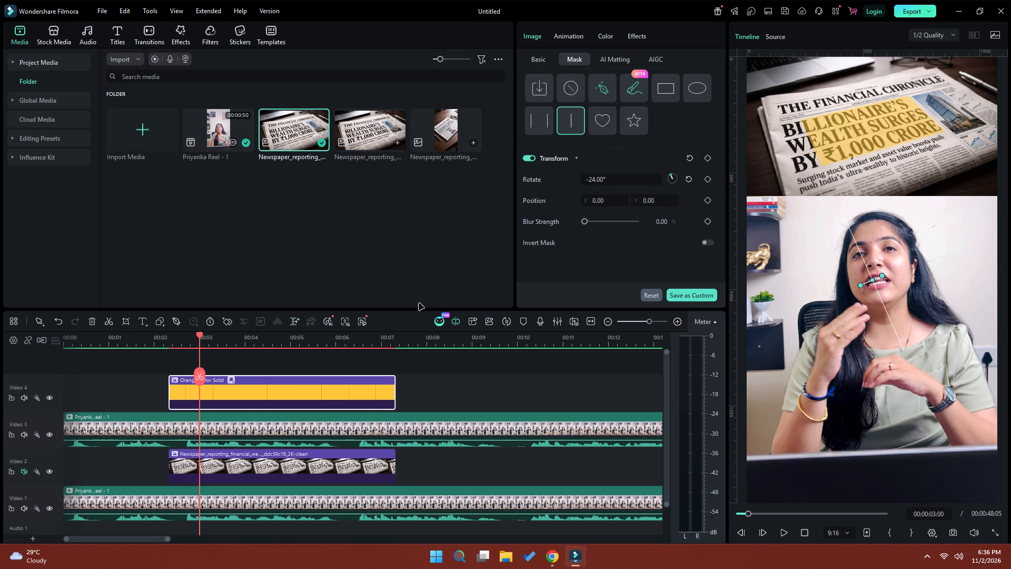
{"action": "left_click", "coordinate": [596, 180]}
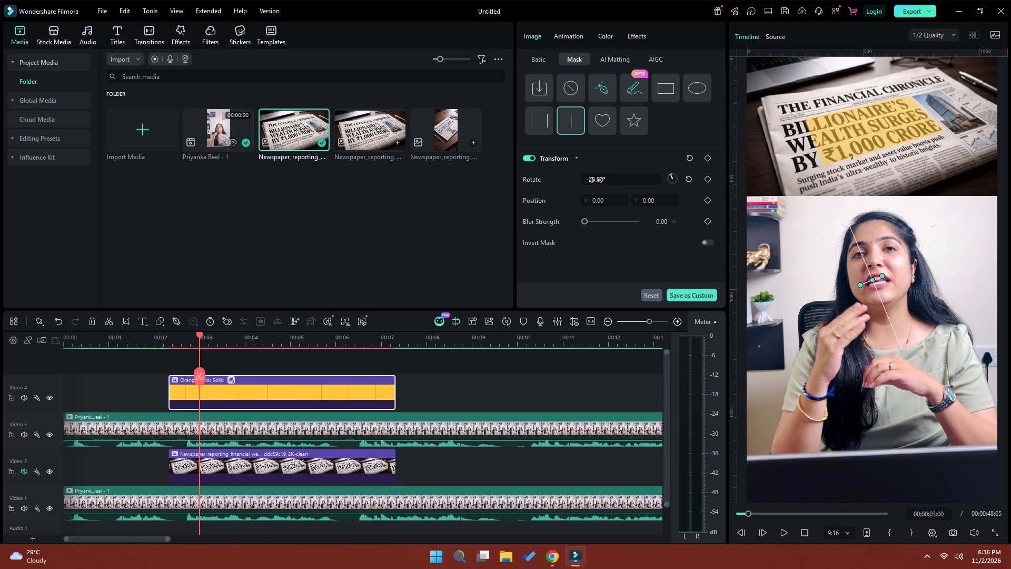
{"action": "left_click", "coordinate": [600, 203]}
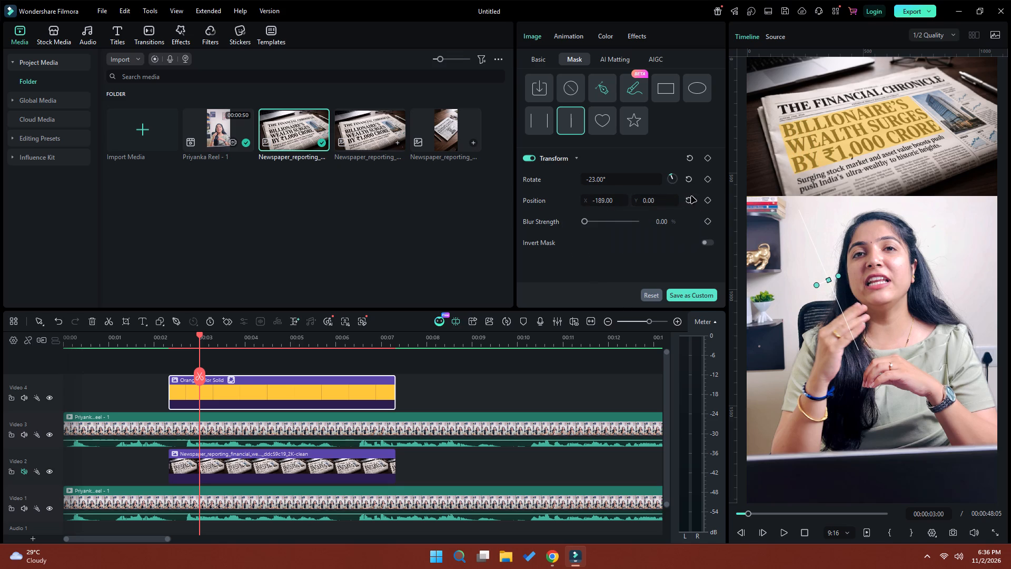
Keyframe the mask position from X -189 at 00:00:03:00 to X 785 at 00:00:06:13, invert the mask, and play back the animation.
{"action": "left_click", "coordinate": [705, 201]}
{"action": "left_click", "coordinate": [359, 338]}
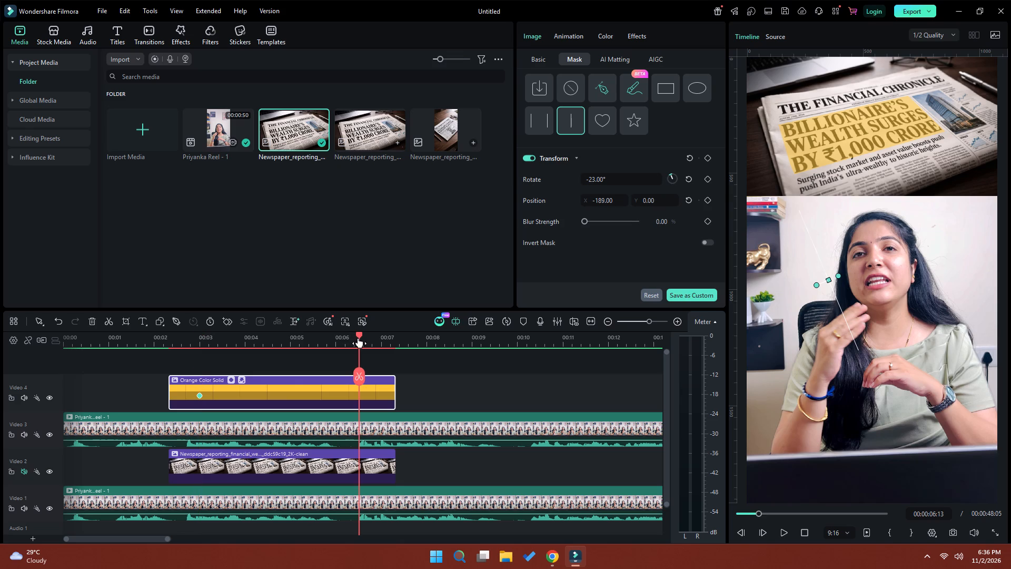
{"action": "left_click", "coordinate": [601, 202]}
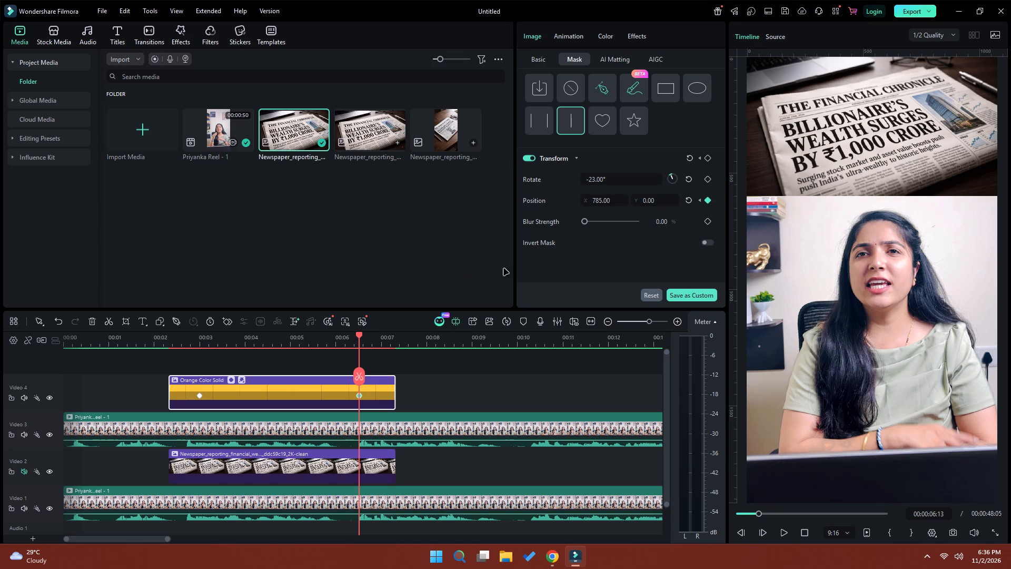
{"action": "left_click", "coordinate": [706, 245]}
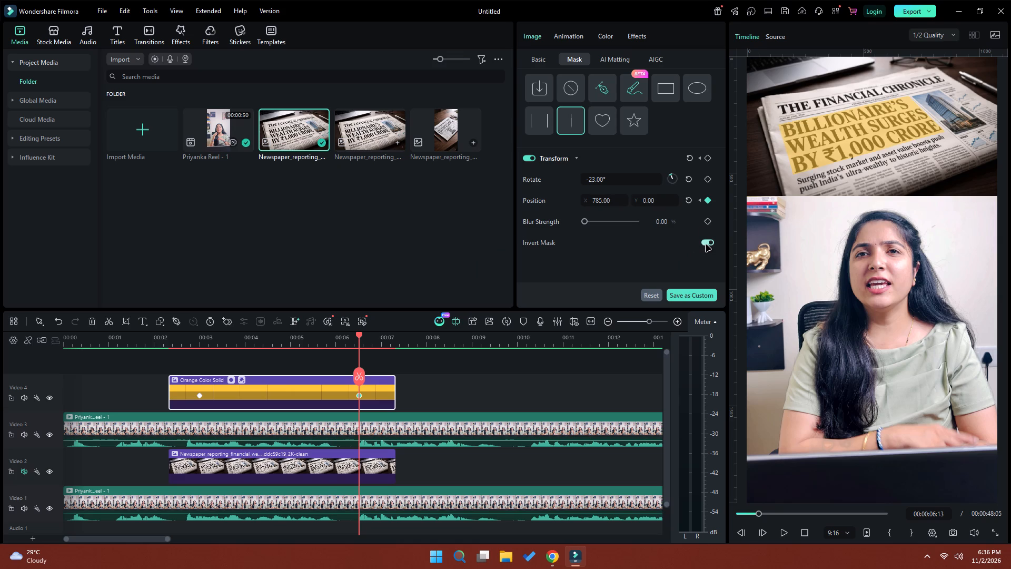
{"action": "left_click", "coordinate": [197, 344]}
{"action": "left_click", "coordinate": [785, 531]}
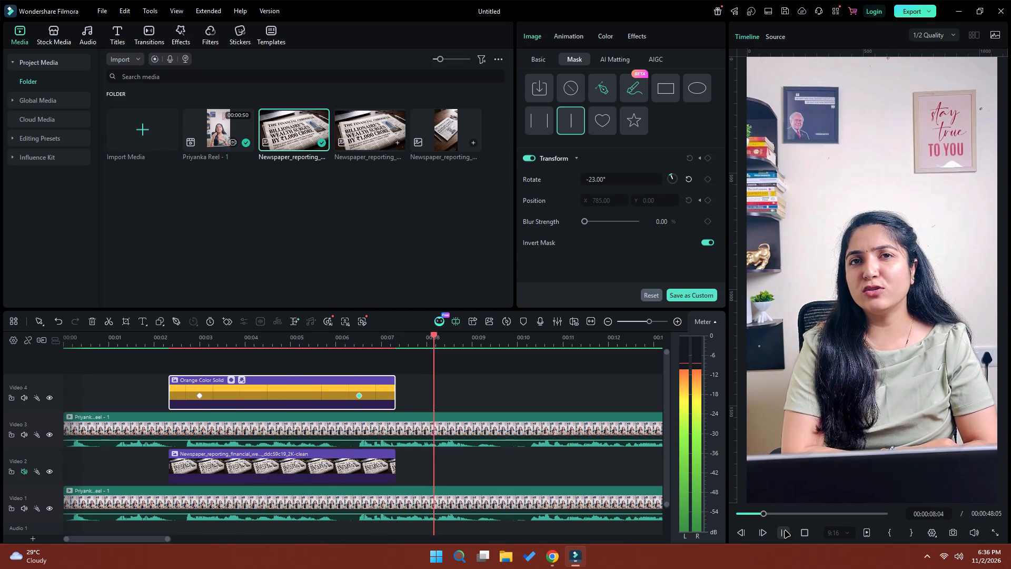
{"action": "left_click", "coordinate": [785, 531]}
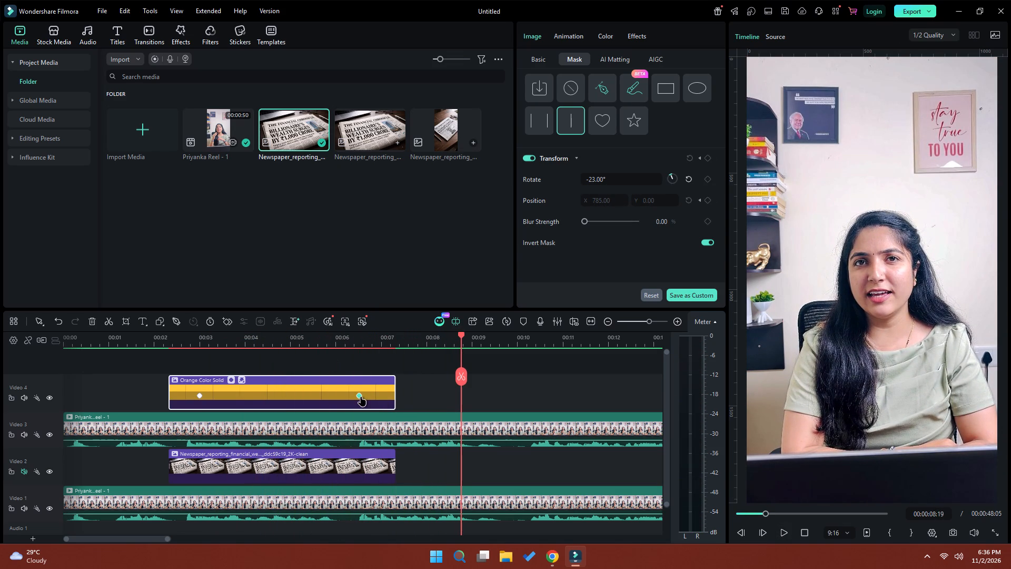
Move the orange clip's mask keyframes earlier, the end one to about 5.5 s and the start one to about 2.7 s.
{"action": "left_click_drag", "start_coordinate": [360, 397], "coordinate": [315, 400]}
{"action": "left_click_drag", "start_coordinate": [199, 397], "coordinate": [187, 397]}
Trim the Orange Color Solid and newspaper clips to end together at about 6.2 s, and play back the result.
{"action": "left_click_drag", "start_coordinate": [394, 390], "coordinate": [349, 397]}
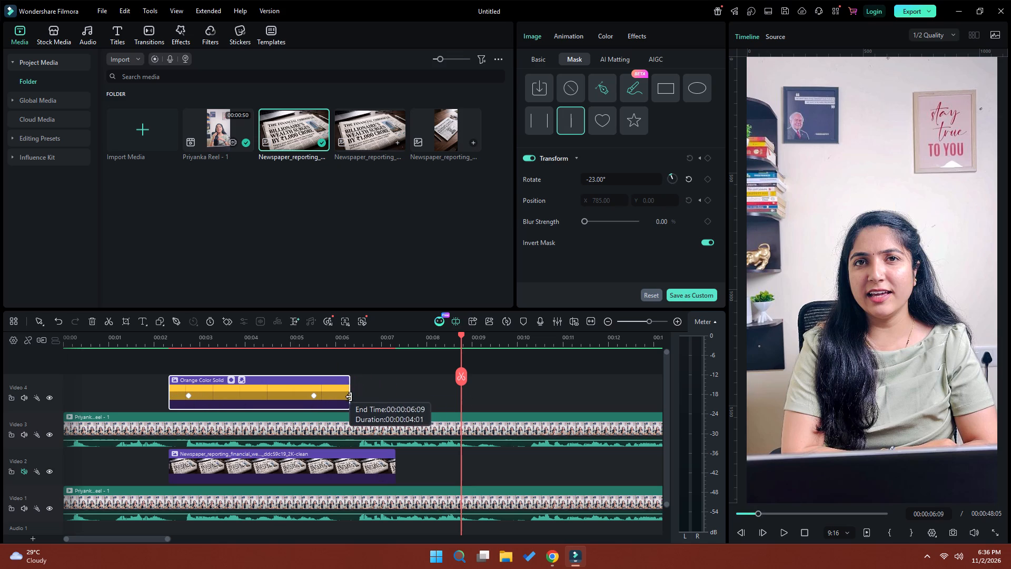
{"action": "left_click_drag", "start_coordinate": [349, 397], "coordinate": [343, 398]}
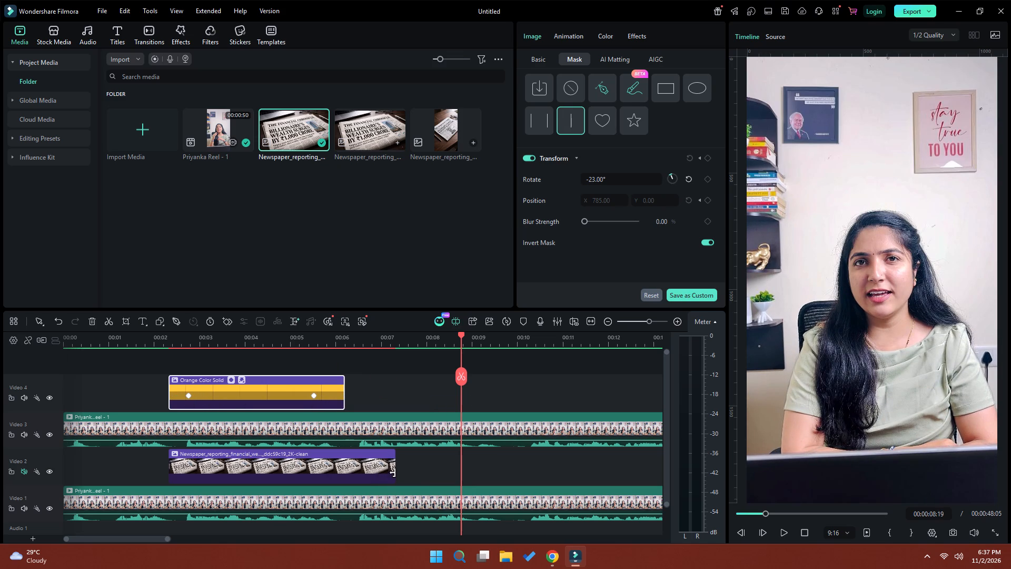
{"action": "left_click_drag", "start_coordinate": [393, 473], "coordinate": [342, 473]}
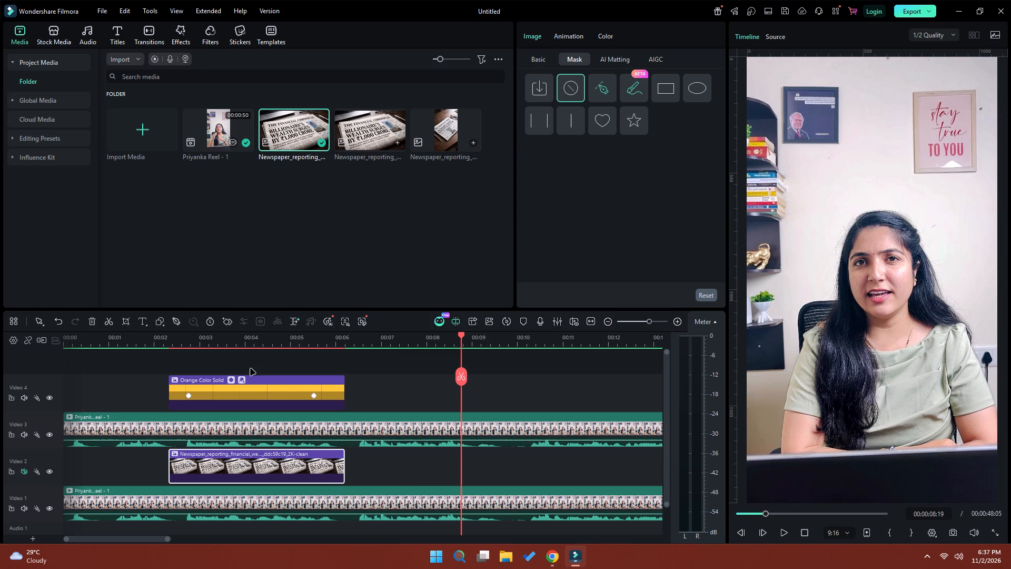
{"action": "left_click", "coordinate": [174, 339]}
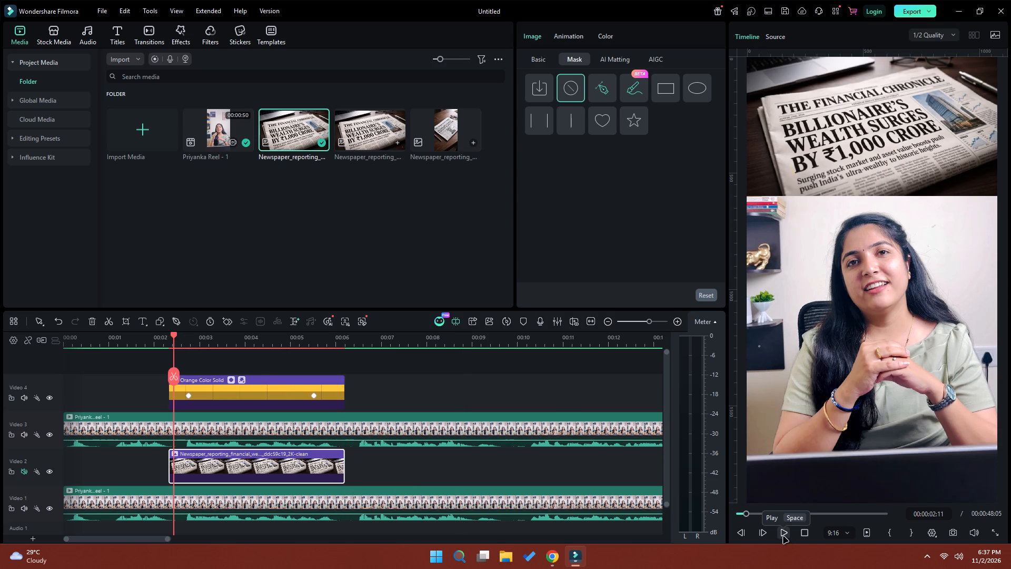
{"action": "left_click", "coordinate": [784, 537]}
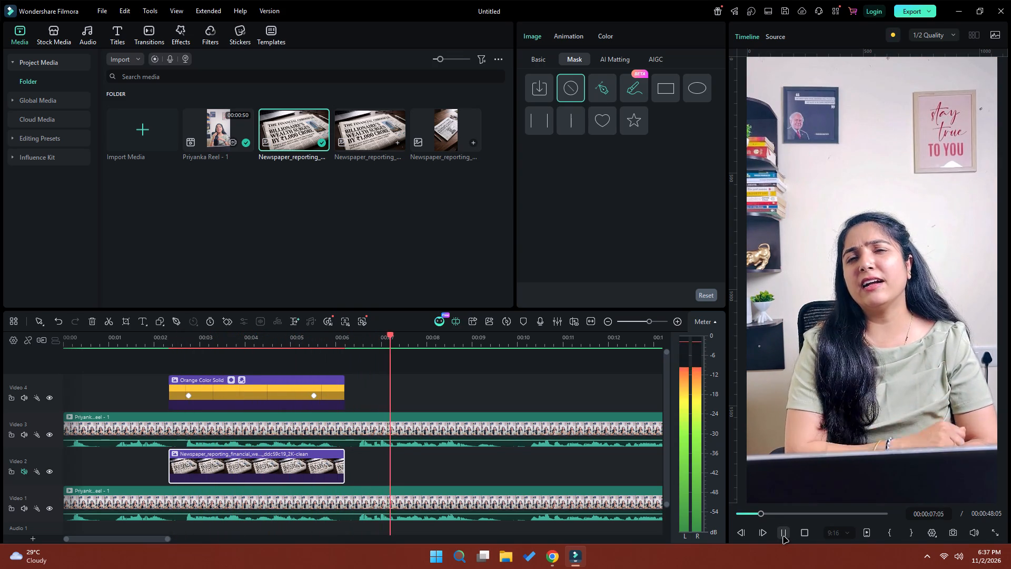
{"action": "left_click", "coordinate": [784, 537]}
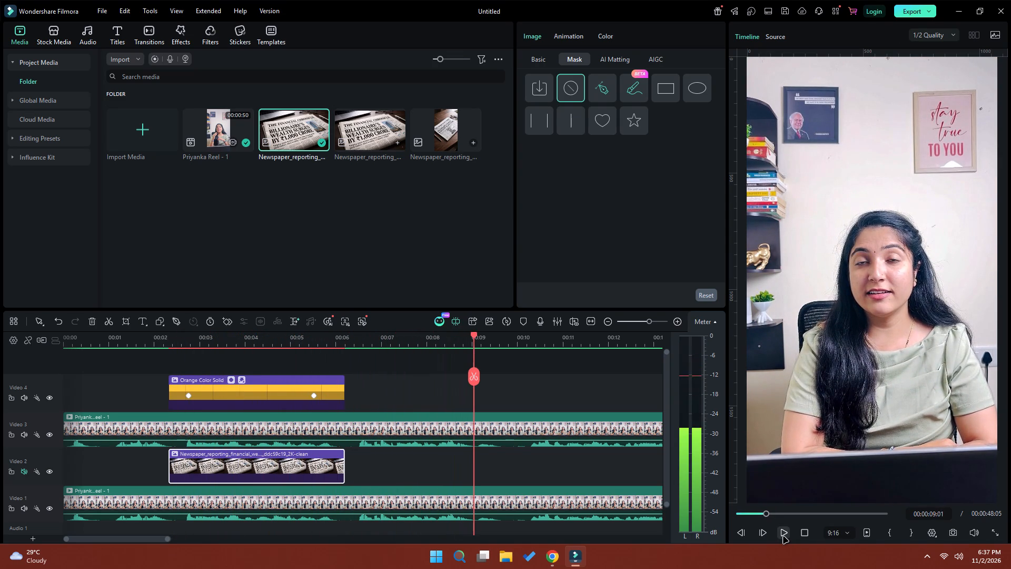
{"action": "left_click", "coordinate": [784, 537]}
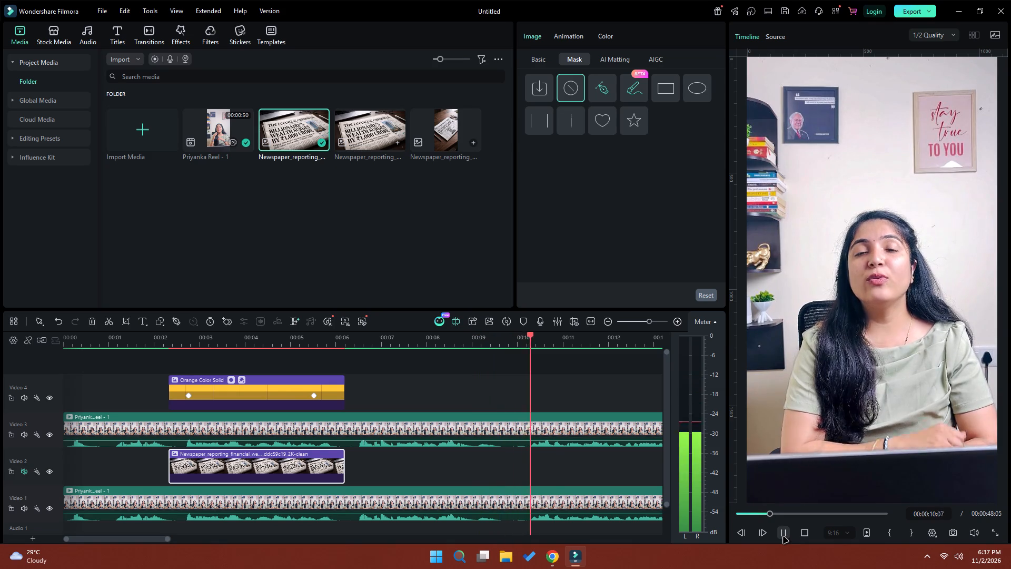
{"action": "left_click", "coordinate": [784, 537]}
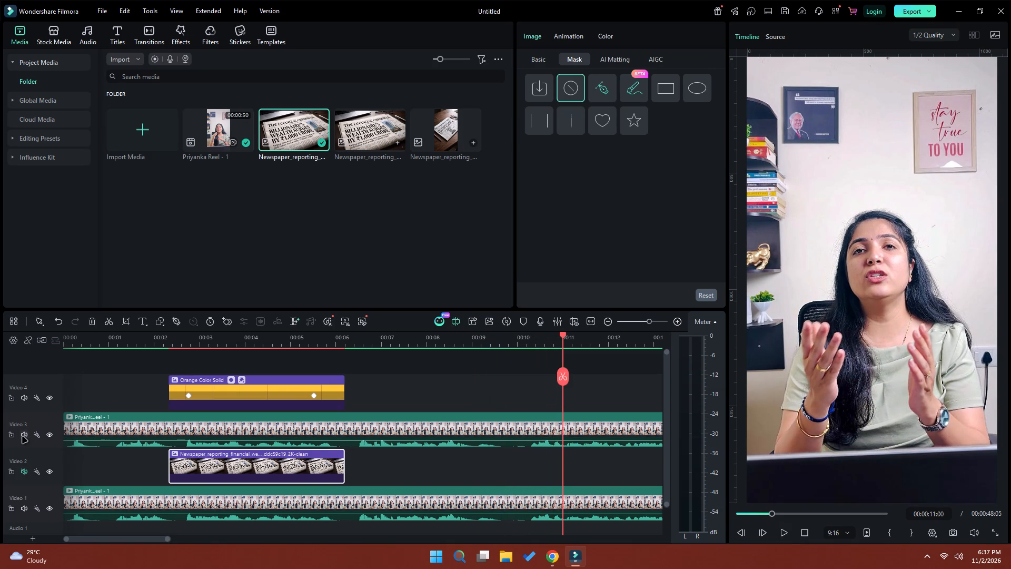
Unmute the Video 2 track, mute the duplicate reel's track Video 3, and play back the newspaper section.
{"action": "left_click", "coordinate": [24, 474]}
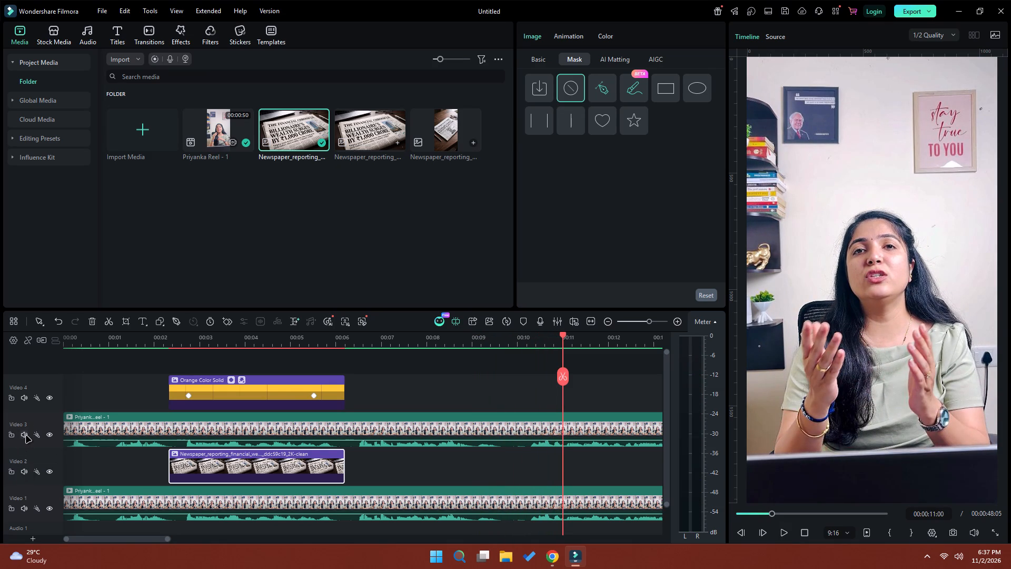
{"action": "left_click", "coordinate": [26, 436]}
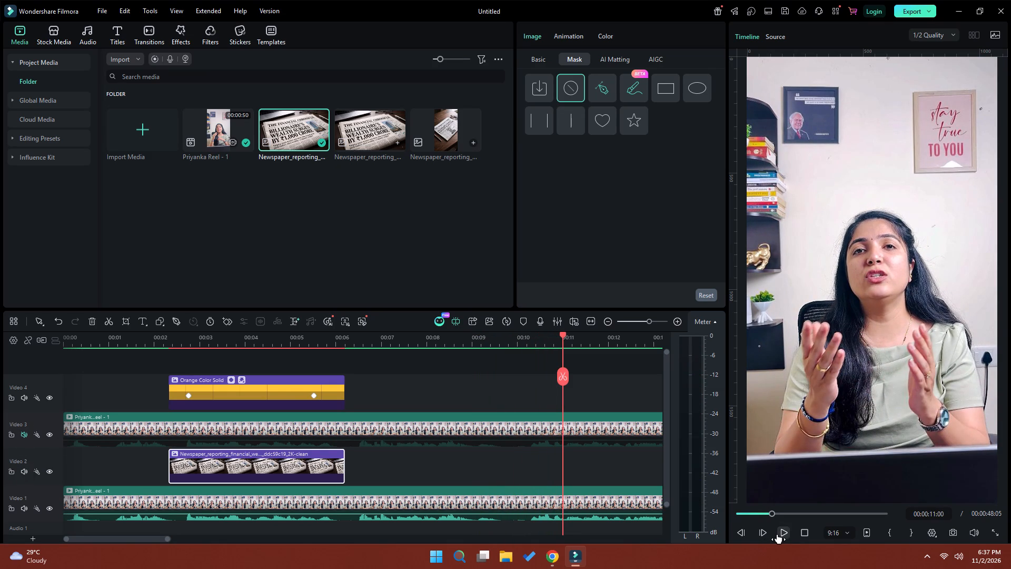
{"action": "left_click", "coordinate": [778, 534]}
{"action": "left_click", "coordinate": [778, 534]}
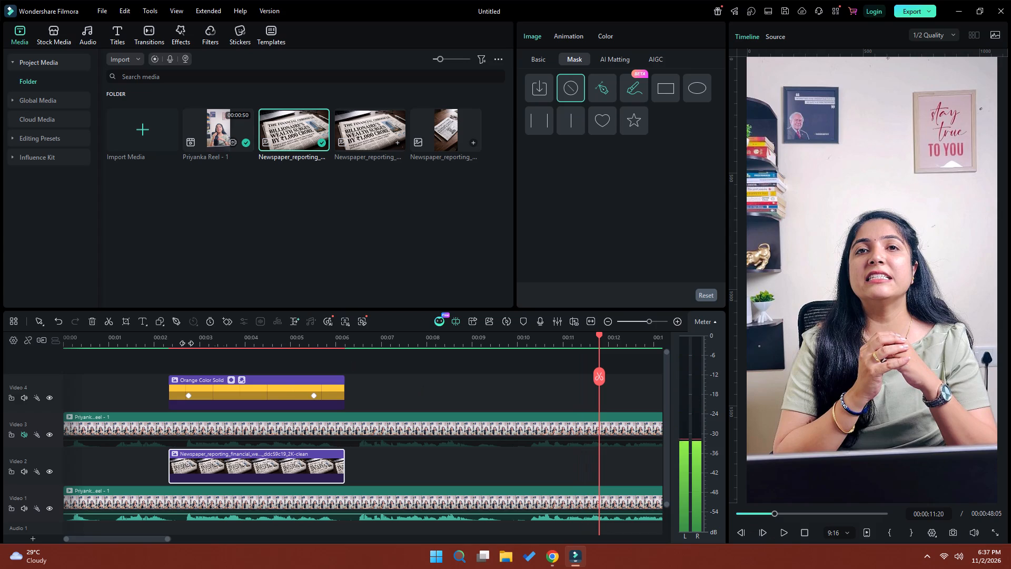
{"action": "left_click", "coordinate": [165, 341]}
{"action": "left_click", "coordinate": [784, 533]}
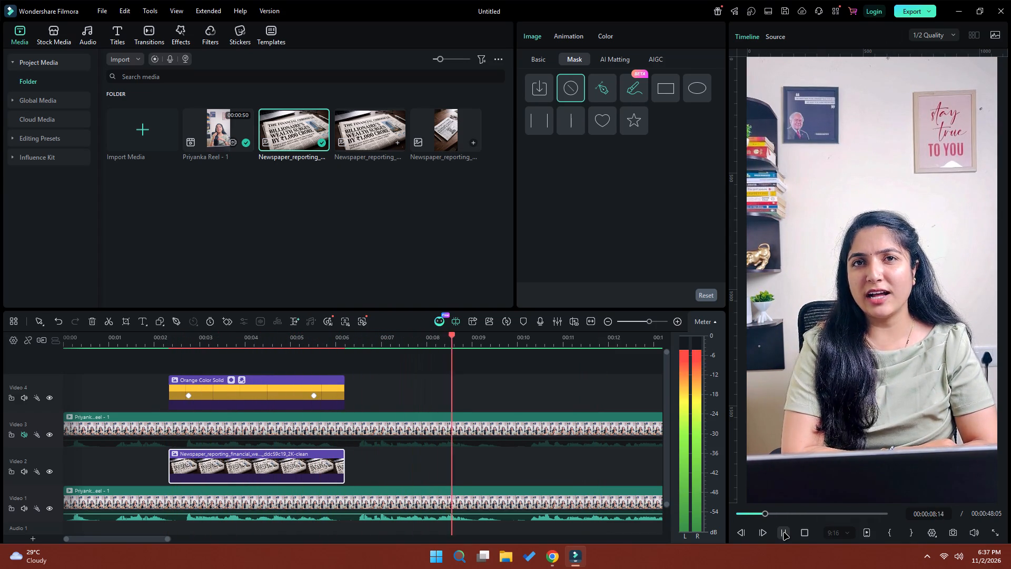
{"action": "left_click", "coordinate": [784, 533]}
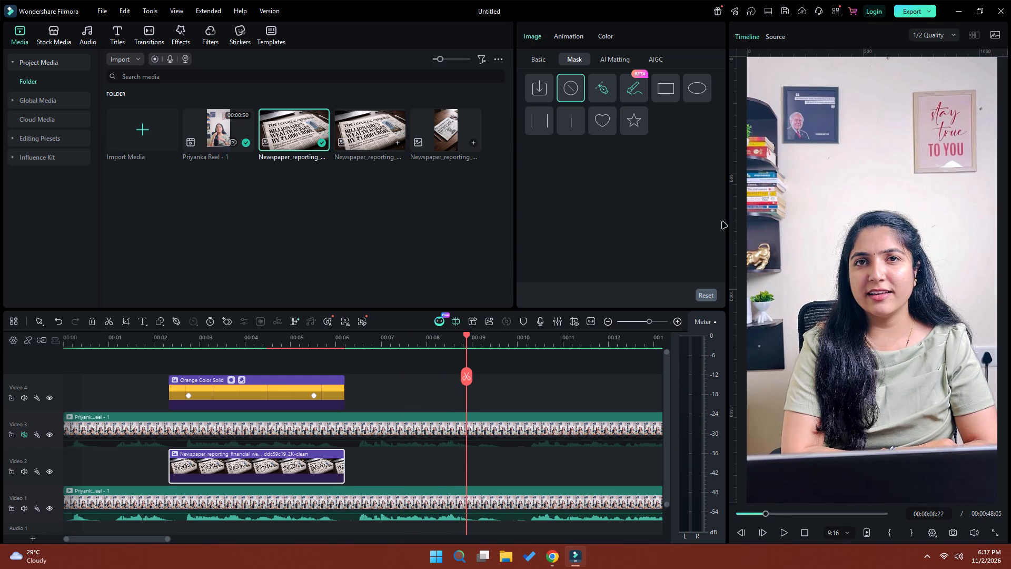
Combine the Orange Color Solid and newspaper clips into a 9:16 compound clip named news.
{"action": "left_click", "coordinate": [451, 132]}
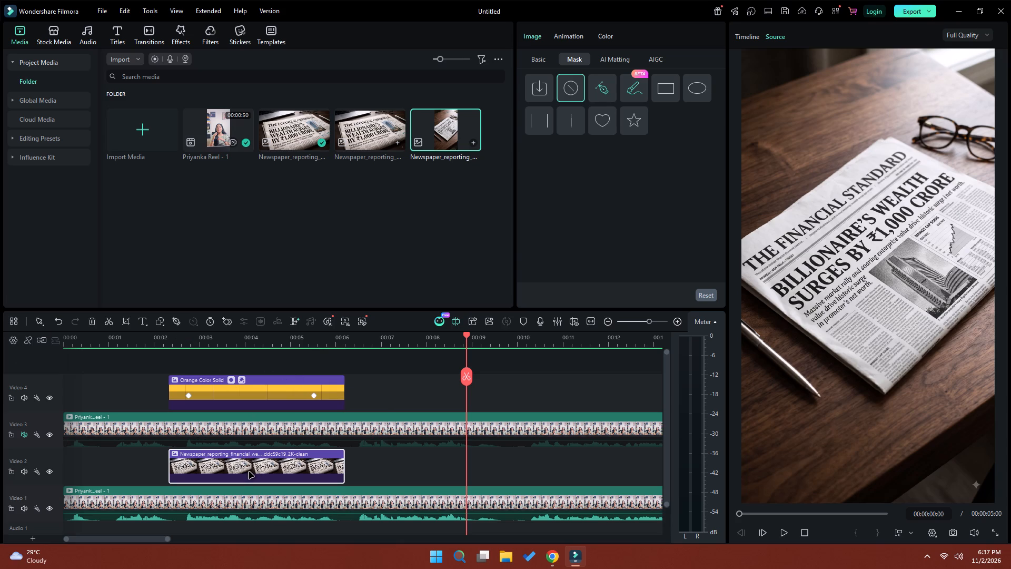
{"action": "left_click", "coordinate": [253, 397], "text": "ctrl"}
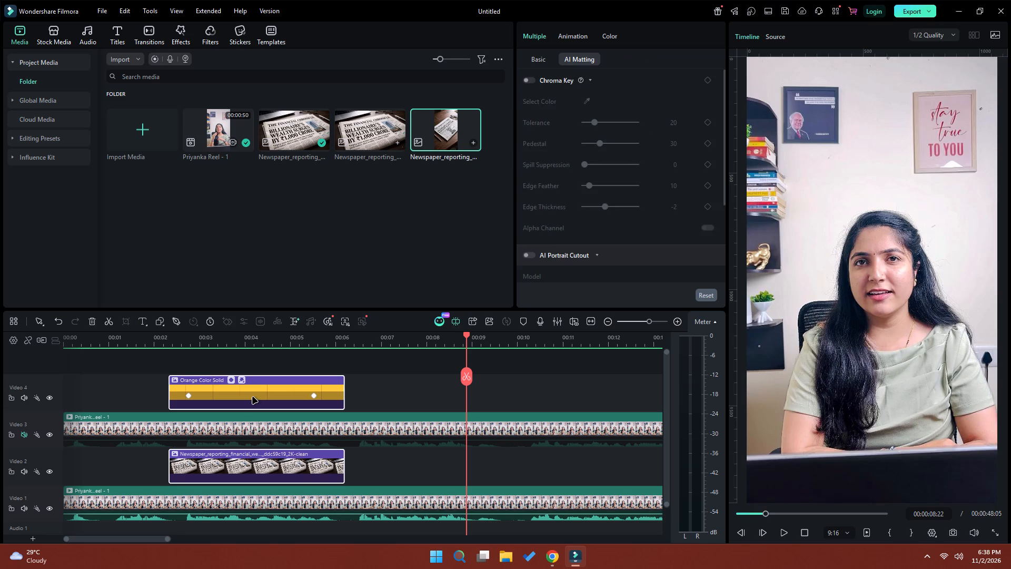
{"action": "right_click", "coordinate": [253, 397]}
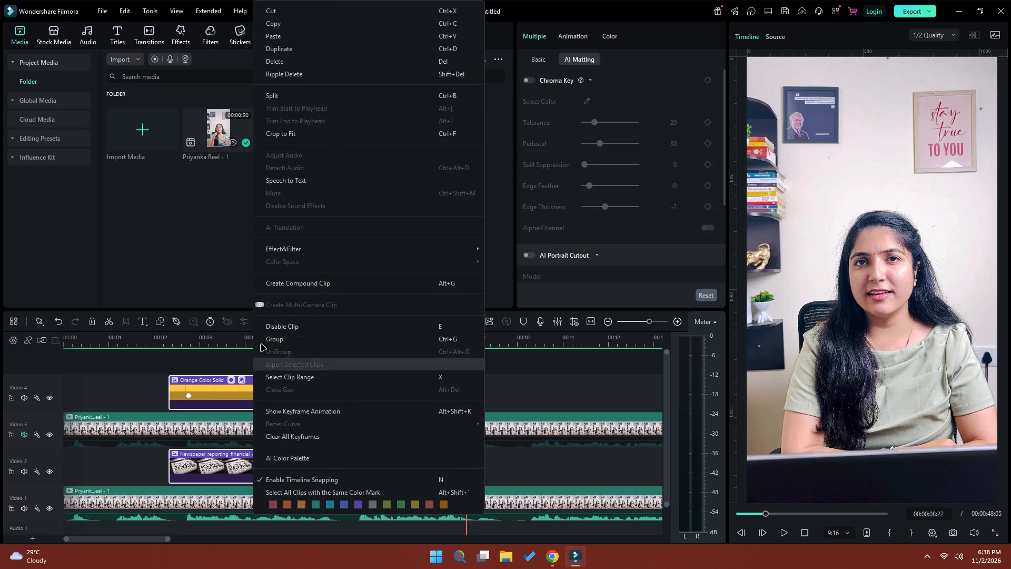
{"action": "left_click", "coordinate": [269, 282]}
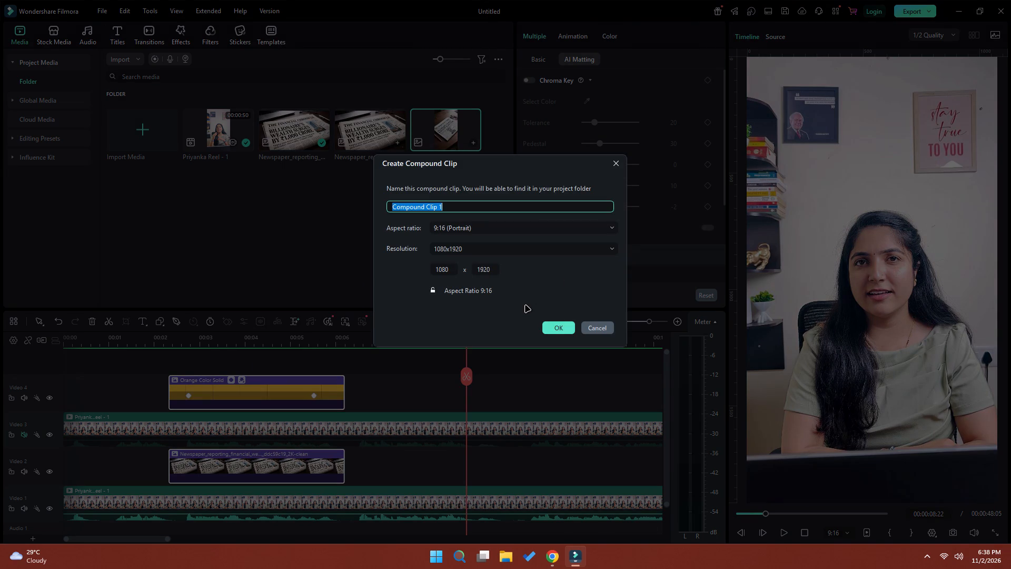
{"action": "type", "text": "news"}
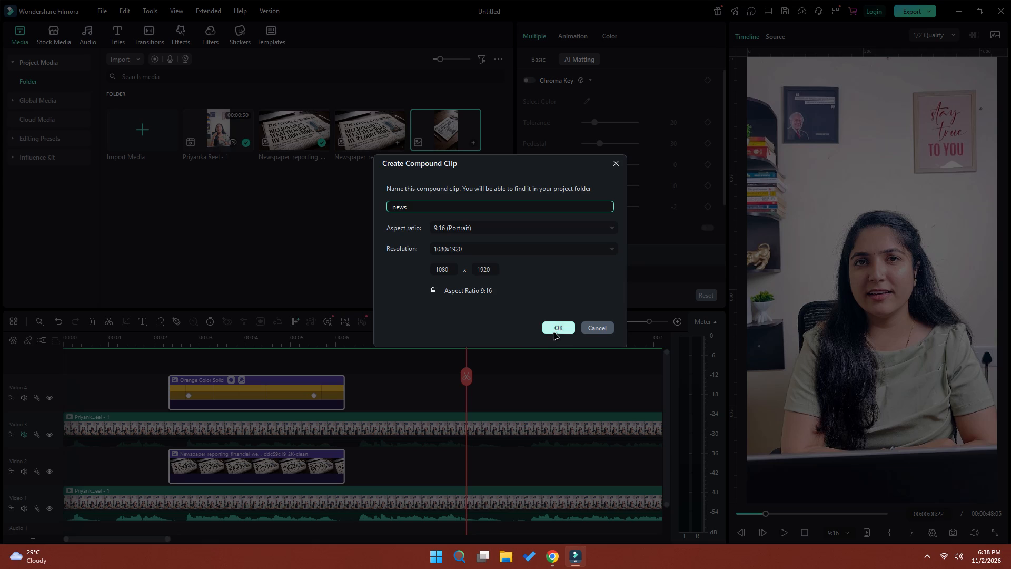
{"action": "left_click", "coordinate": [556, 327]}
Keyframe the news clip's transform from 100% scale and Y 0 at its start to 121% scale and Y -91 at its end.
{"action": "left_click", "coordinate": [190, 355]}
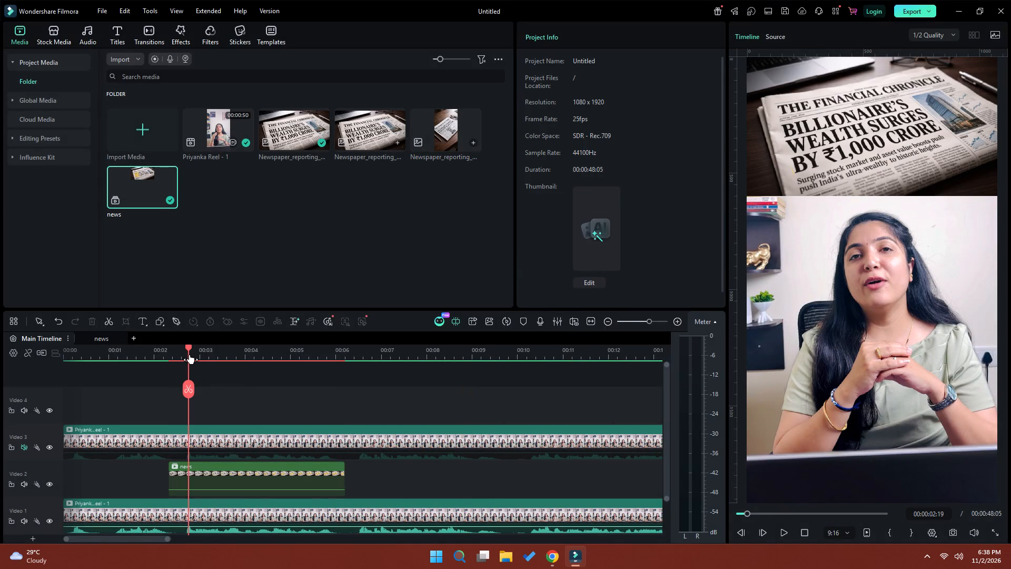
{"action": "left_click_drag", "start_coordinate": [188, 348], "coordinate": [177, 350]}
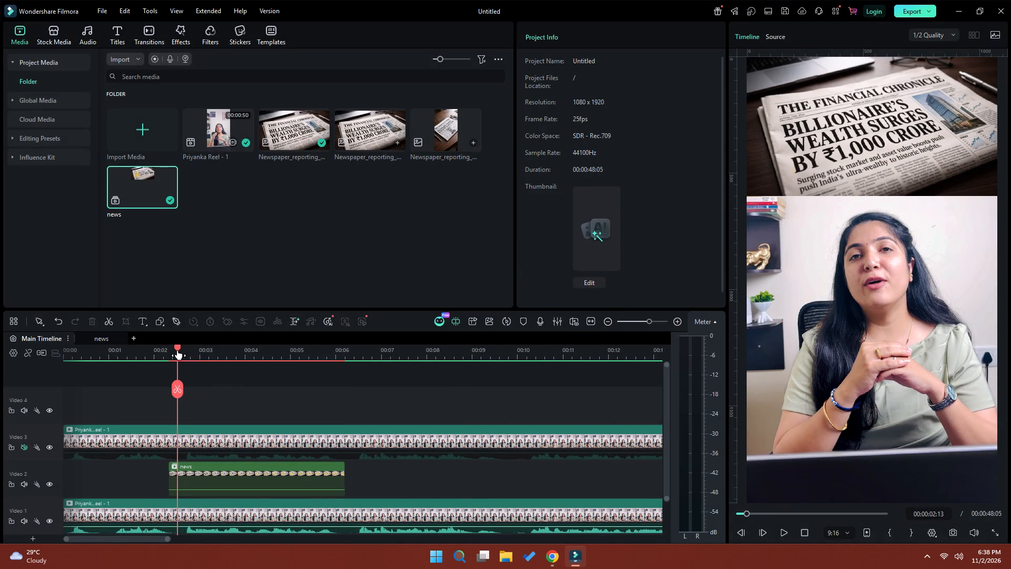
{"action": "left_click_drag", "start_coordinate": [177, 350], "coordinate": [177, 350]}
{"action": "left_click", "coordinate": [221, 480]}
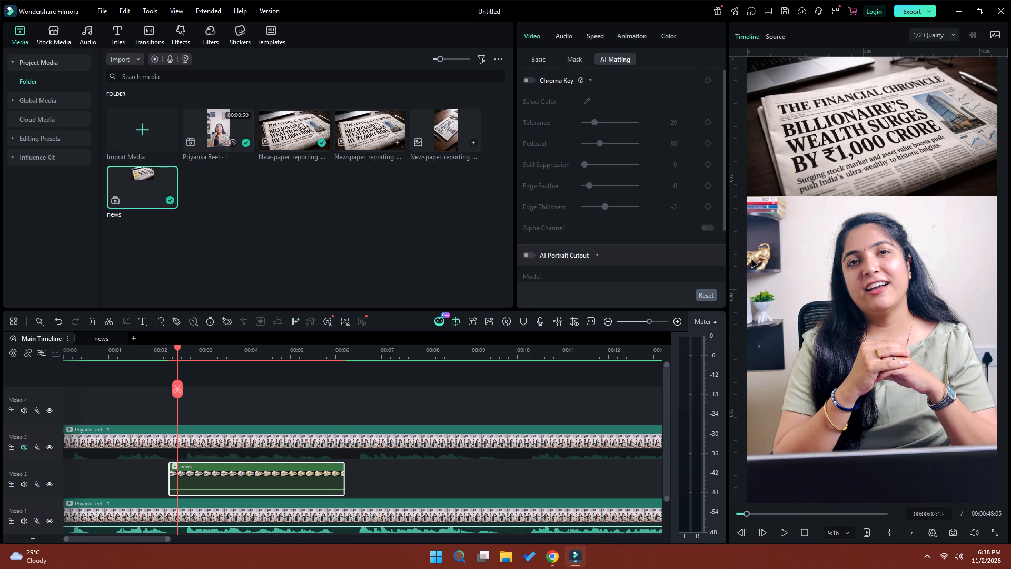
{"action": "left_click", "coordinate": [543, 60]}
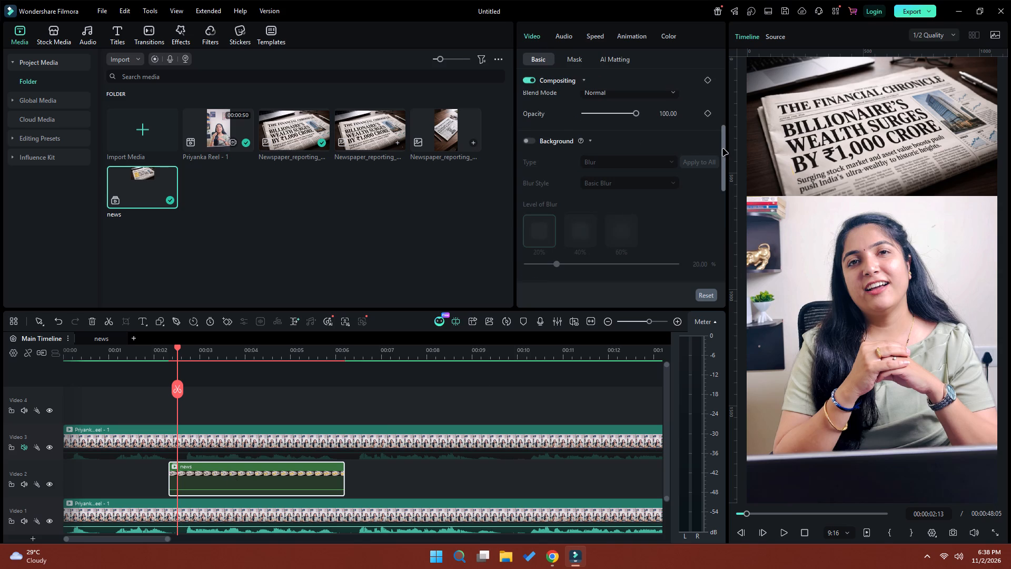
{"action": "left_click_drag", "start_coordinate": [723, 149], "coordinate": [728, 48]}
{"action": "left_click", "coordinate": [708, 80]}
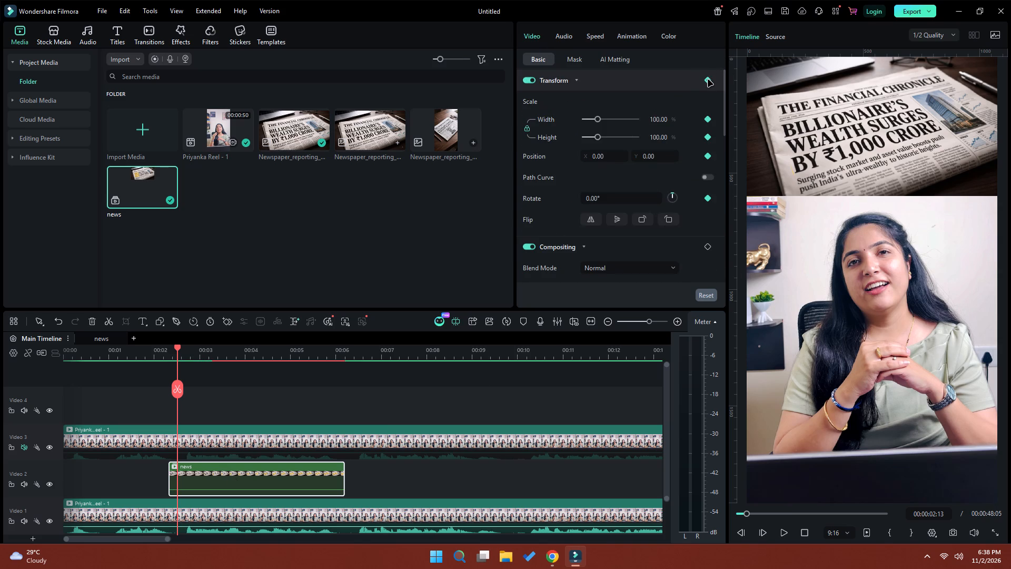
{"action": "left_click", "coordinate": [265, 355]}
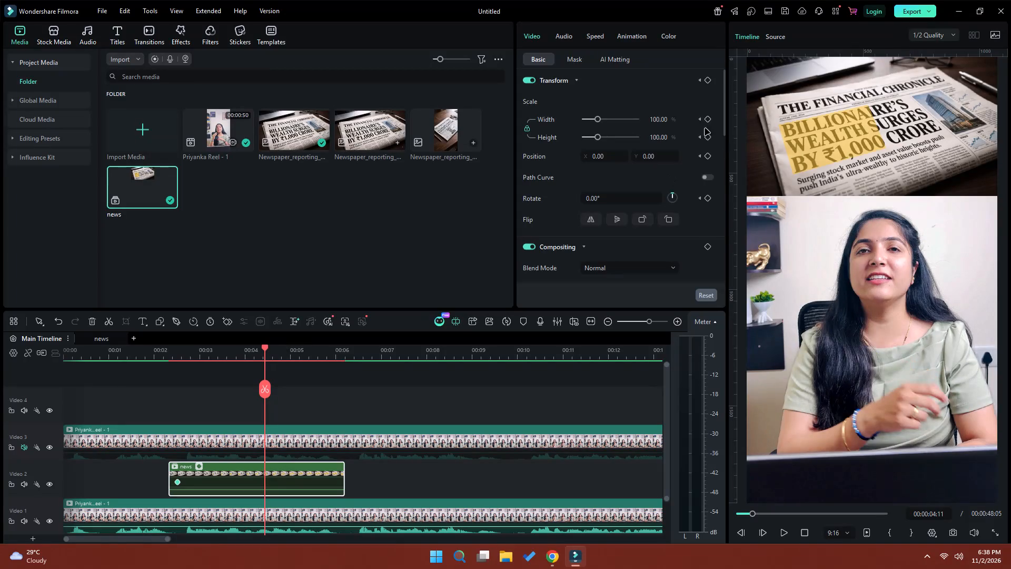
{"action": "left_click", "coordinate": [658, 121]}
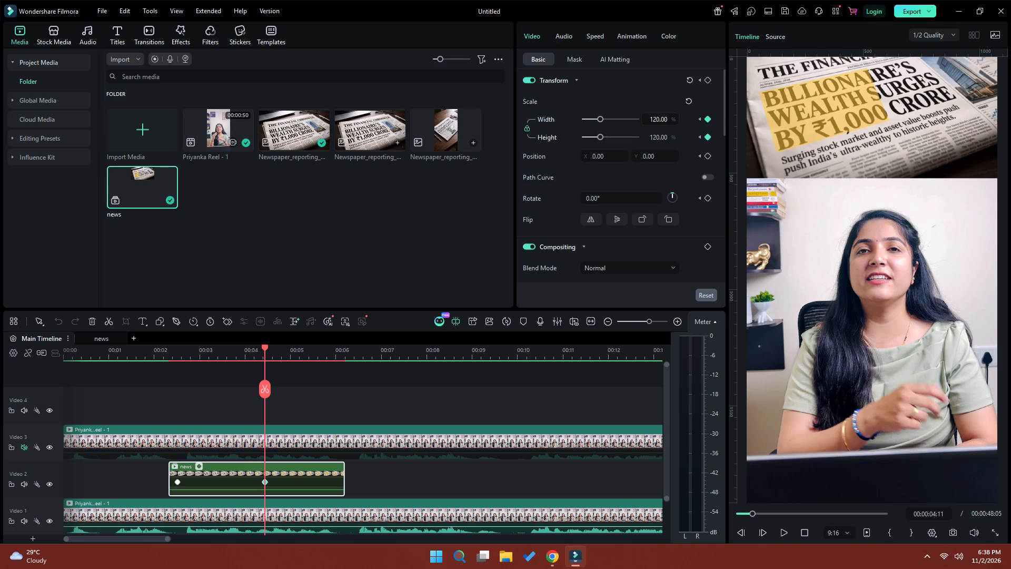
{"action": "left_click", "coordinate": [653, 158]}
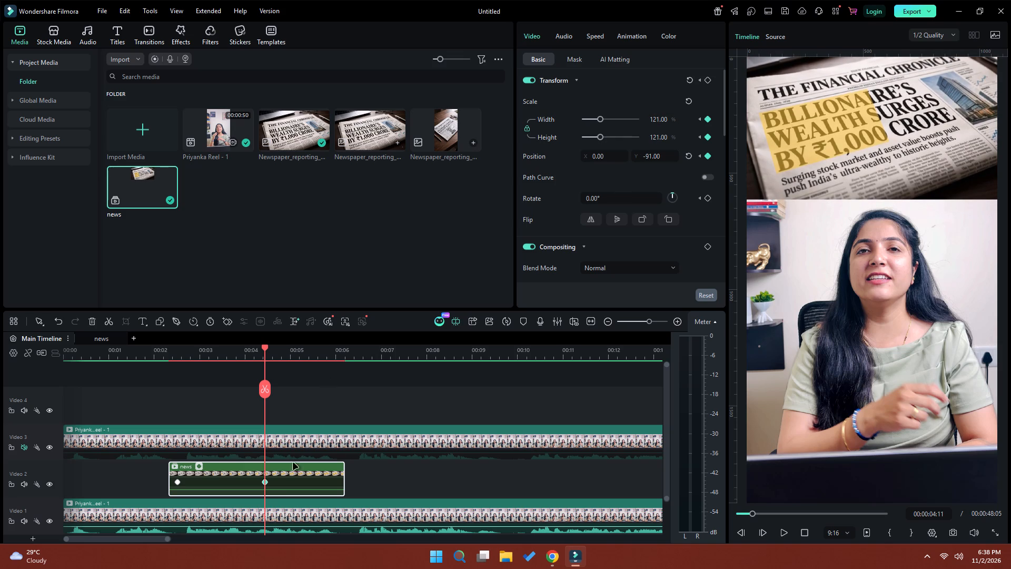
{"action": "left_click_drag", "start_coordinate": [265, 483], "coordinate": [345, 483]}
{"action": "left_click_drag", "start_coordinate": [177, 485], "coordinate": [164, 484]}
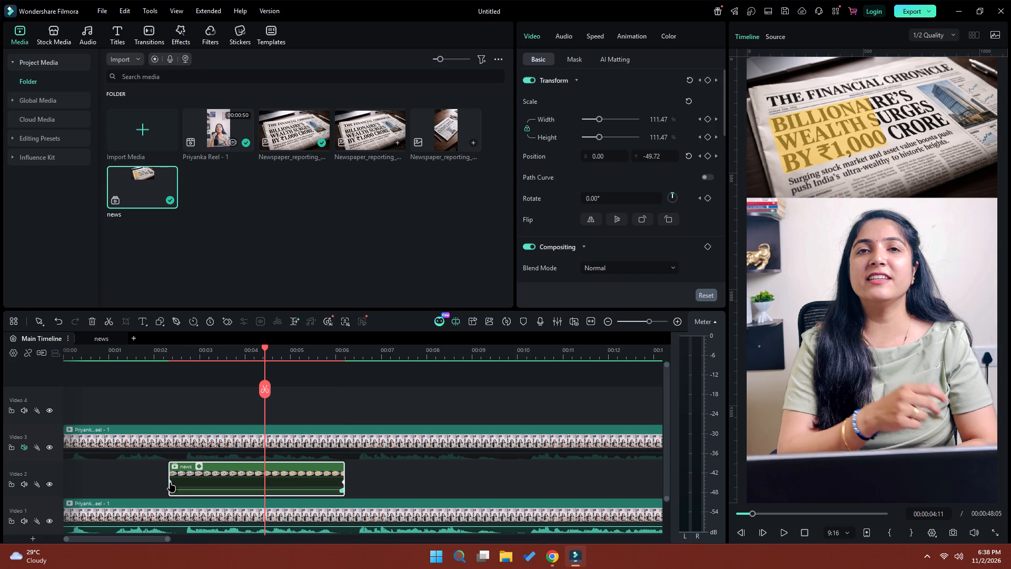
Apply Ease Out to the news clip's start keyframe and Ease In to its end keyframe, and play back the zoom.
{"action": "right_click", "coordinate": [170, 483]}
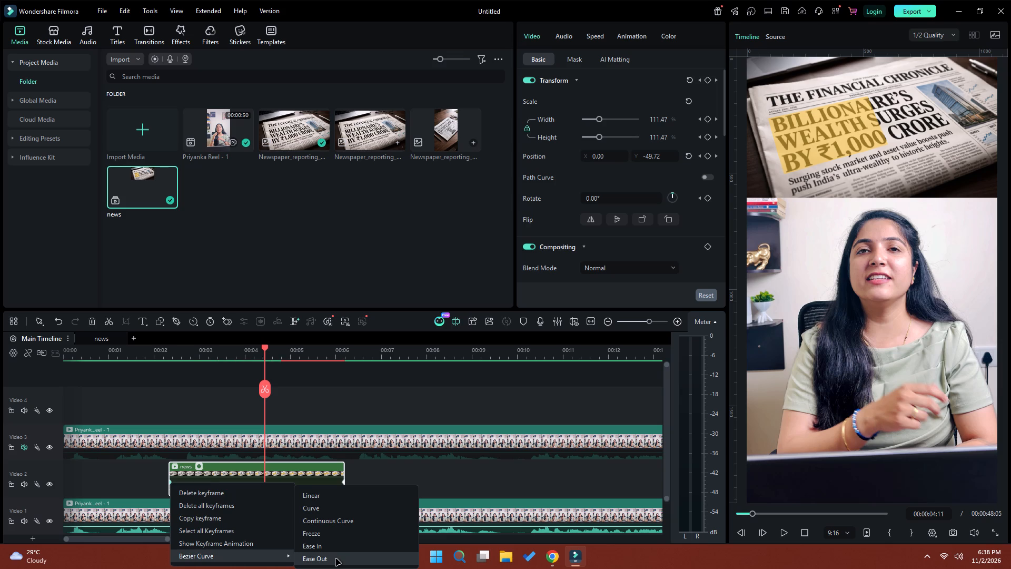
{"action": "left_click", "coordinate": [336, 559]}
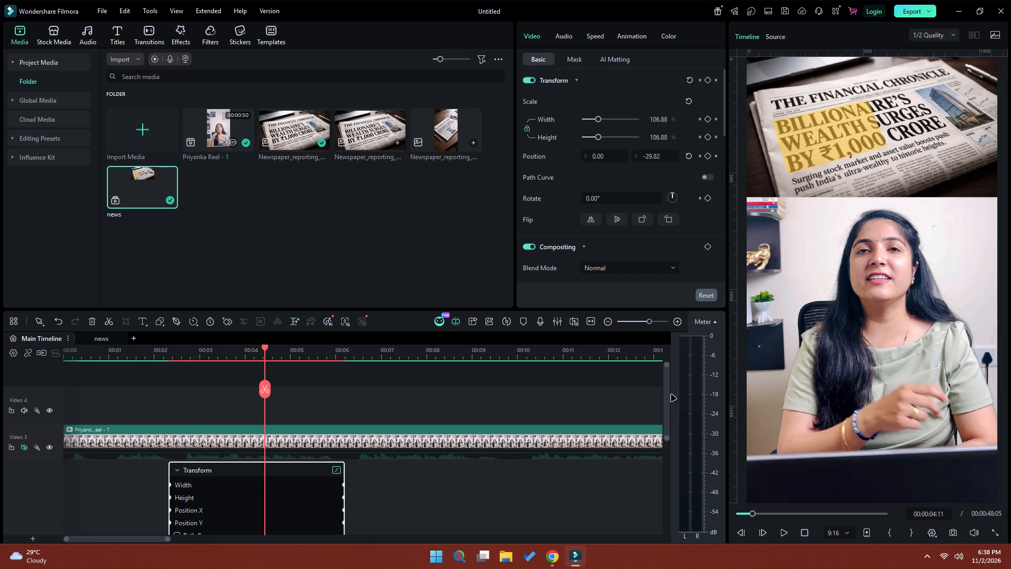
{"action": "left_click_drag", "start_coordinate": [666, 389], "coordinate": [663, 470]}
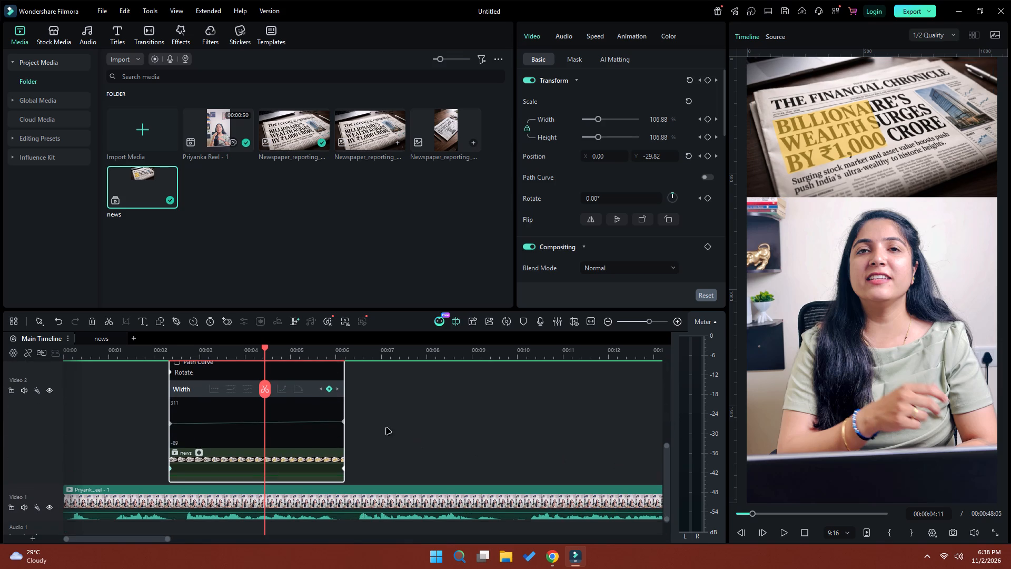
{"action": "right_click", "coordinate": [343, 468]}
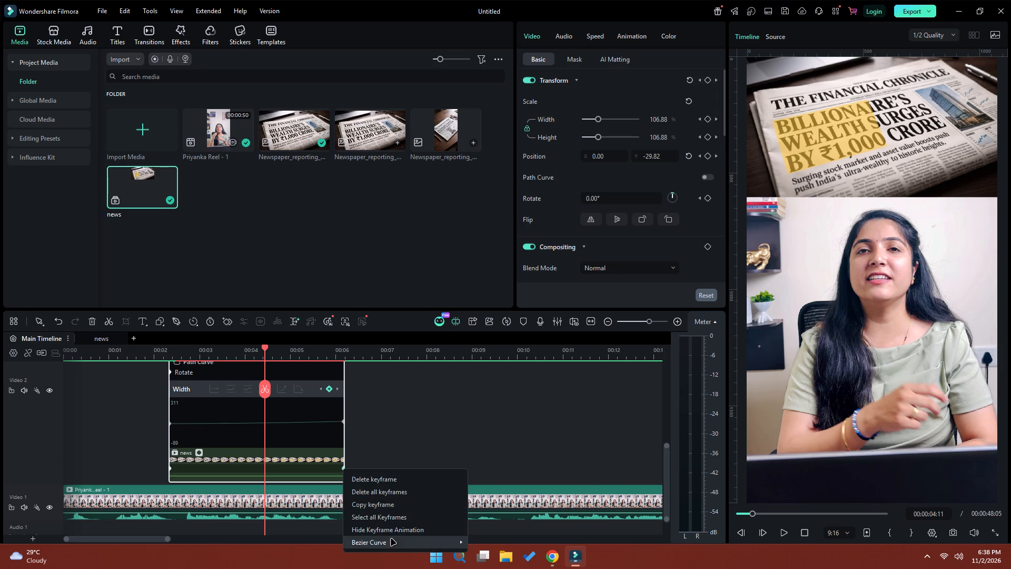
{"action": "left_click", "coordinate": [498, 546]}
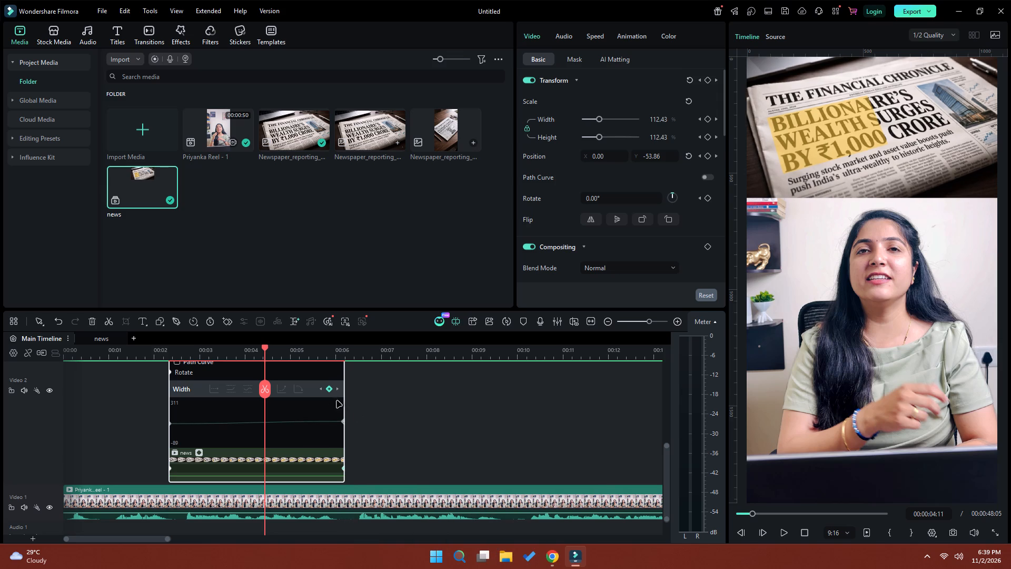
{"action": "left_click", "coordinate": [197, 453]}
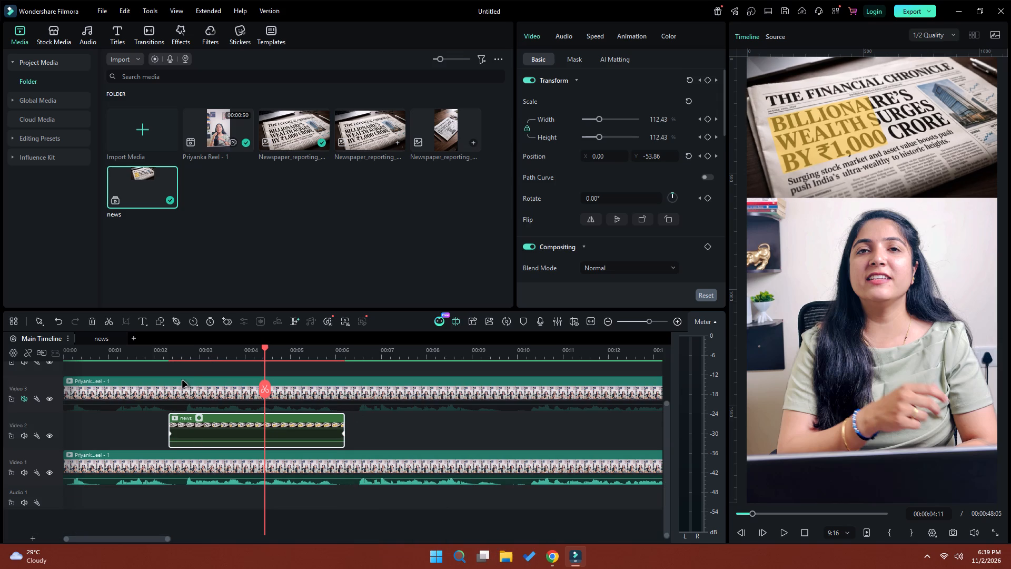
{"action": "left_click", "coordinate": [172, 356]}
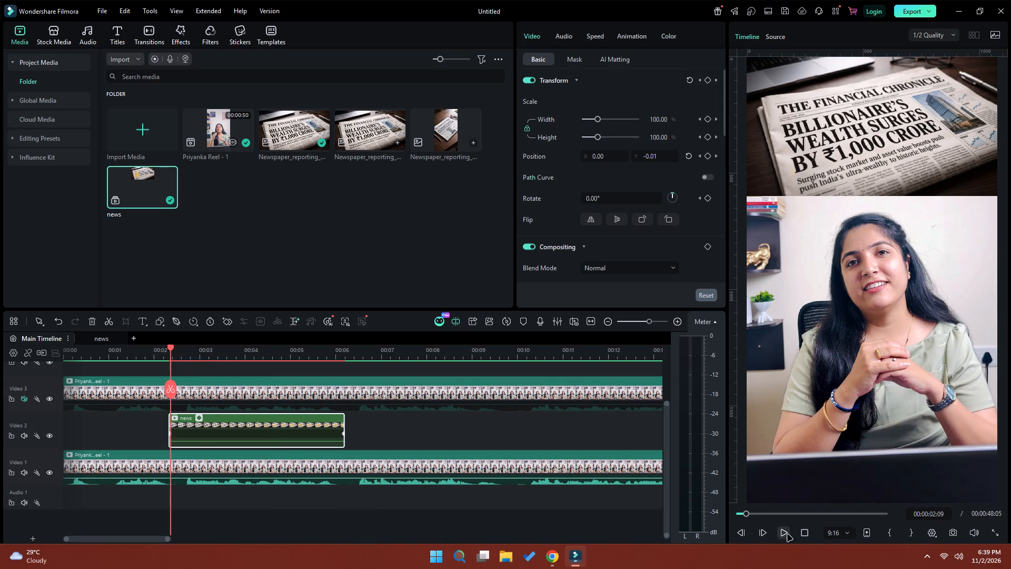
{"action": "left_click", "coordinate": [787, 535]}
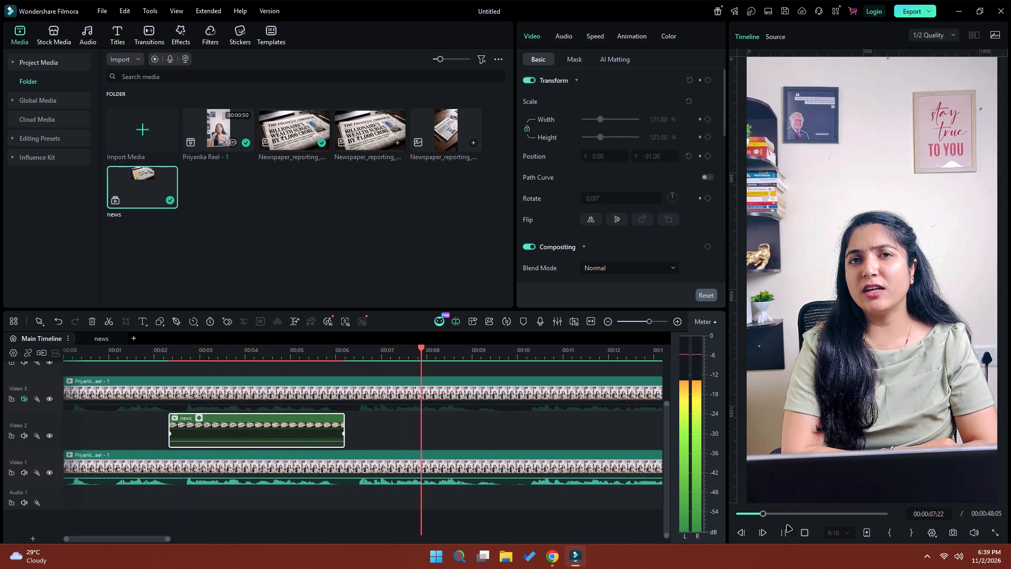
{"action": "left_click", "coordinate": [785, 534]}
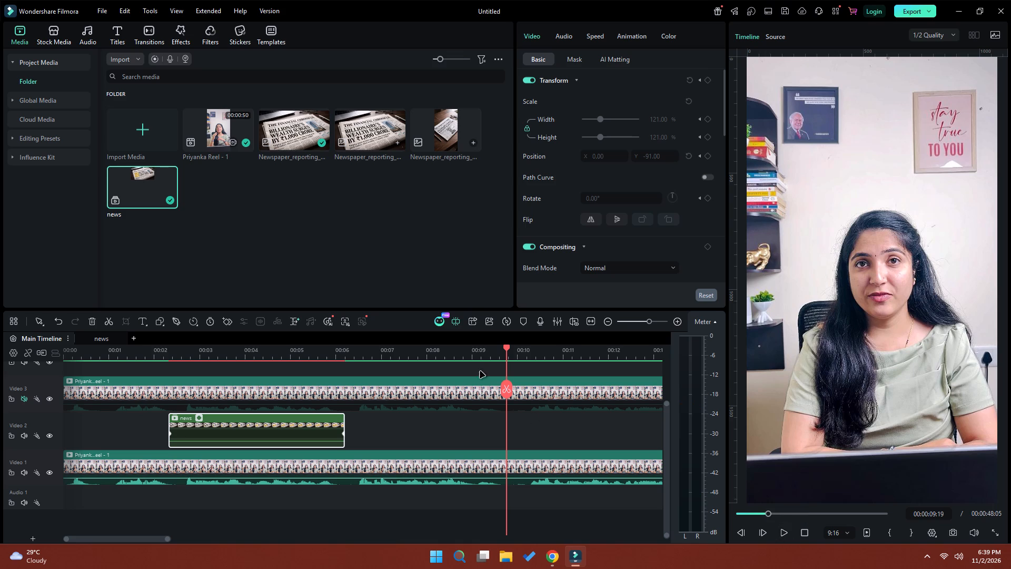
Fade out the news clip by keyframing its opacity from 100 at 00:00:05:21 to 0 at the clip's end.
{"action": "left_click", "coordinate": [311, 350]}
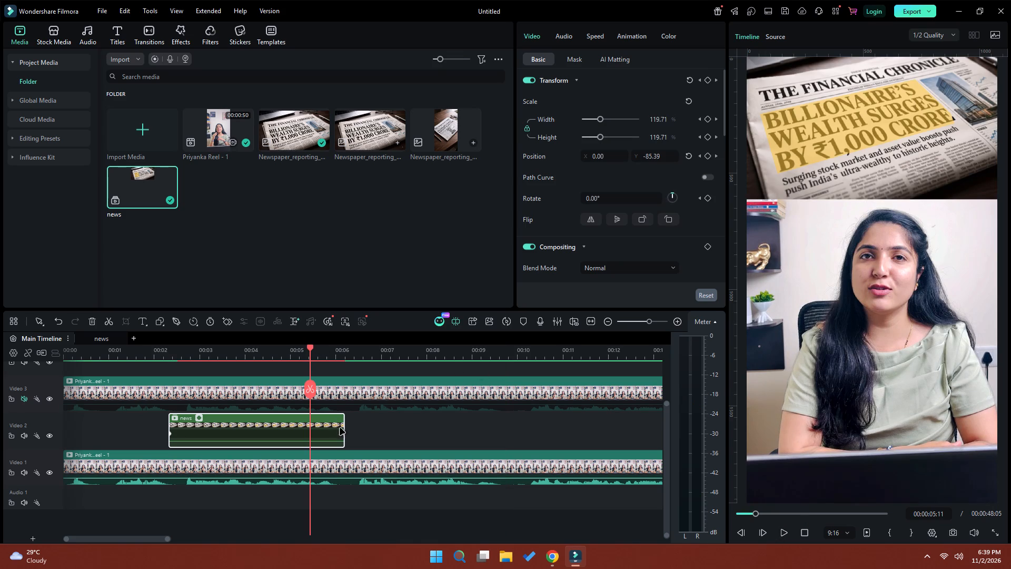
{"action": "left_click_drag", "start_coordinate": [311, 347], "coordinate": [323, 349]}
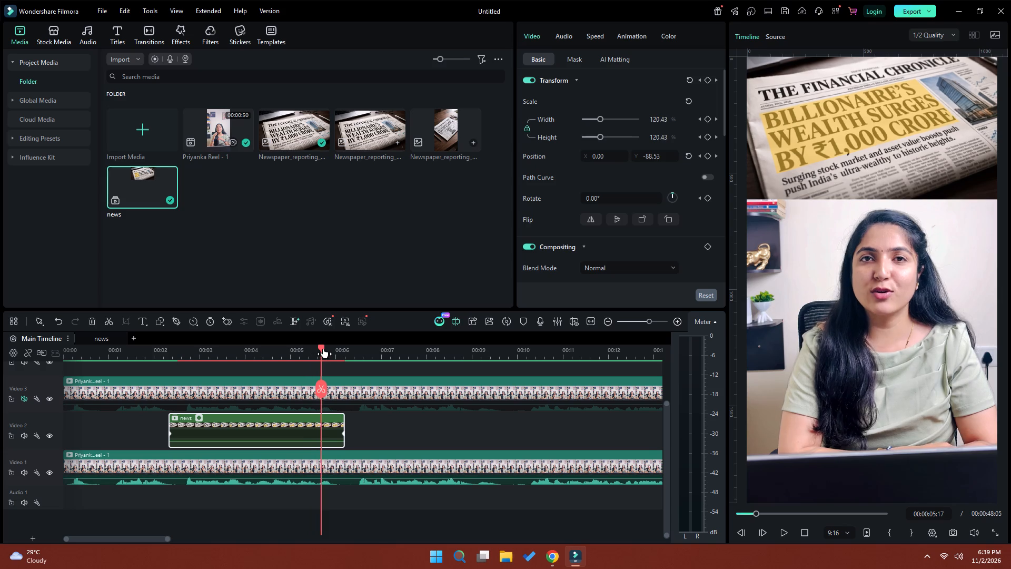
{"action": "left_click_drag", "start_coordinate": [323, 349], "coordinate": [320, 349]}
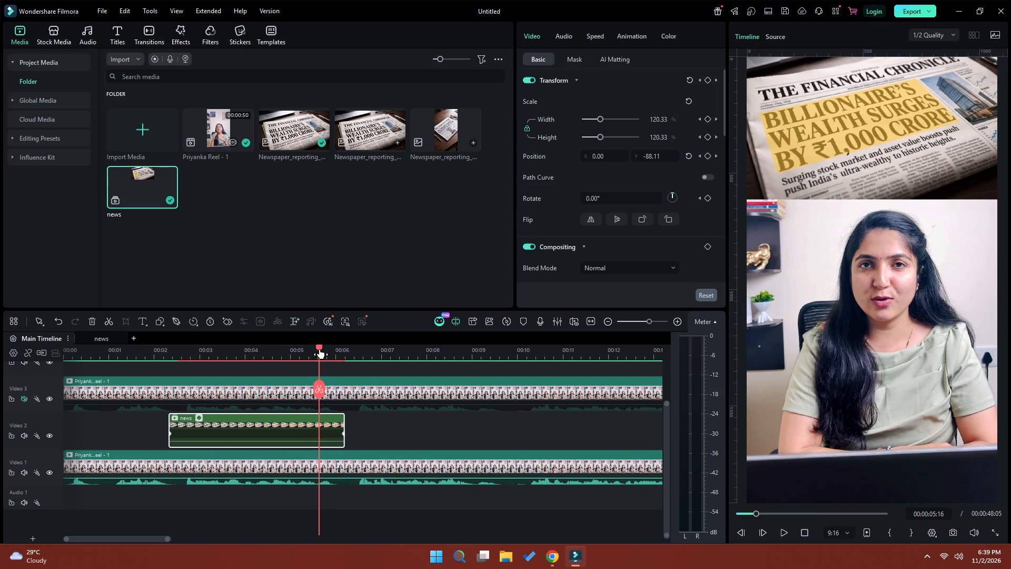
{"action": "left_click_drag", "start_coordinate": [320, 349], "coordinate": [329, 349]}
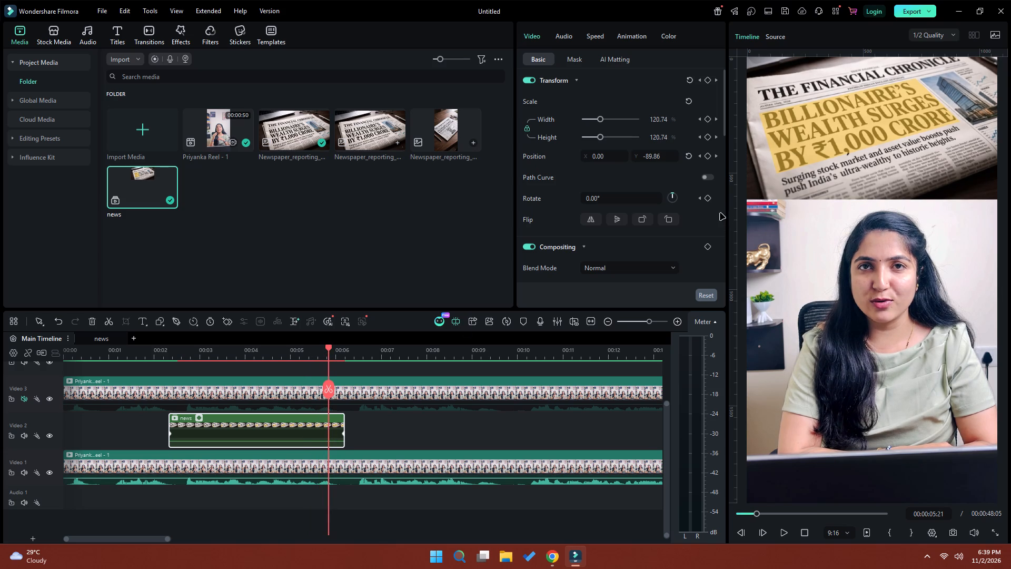
{"action": "left_click_drag", "start_coordinate": [723, 116], "coordinate": [736, 190]}
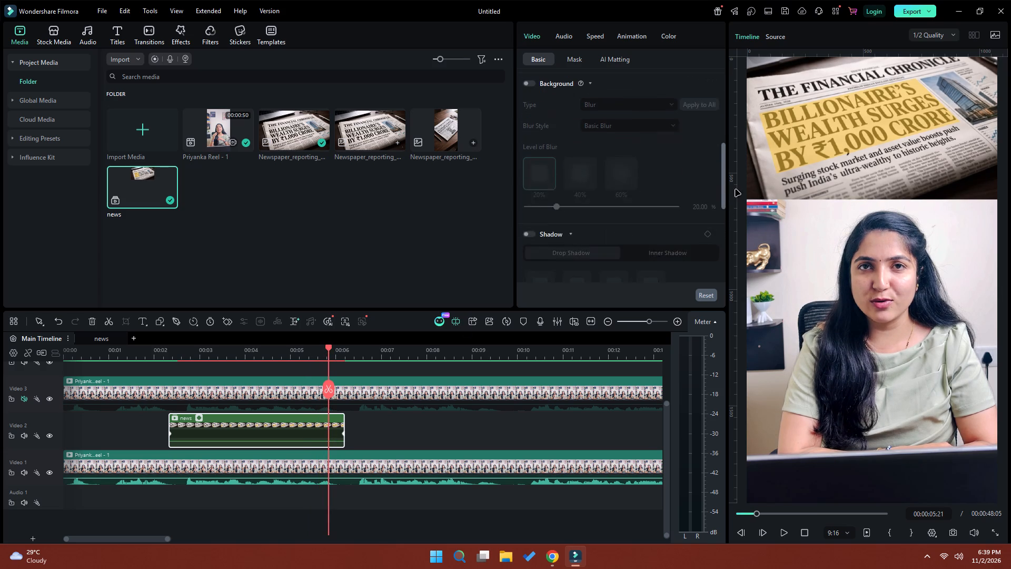
{"action": "left_click_drag", "start_coordinate": [736, 190], "coordinate": [735, 159]}
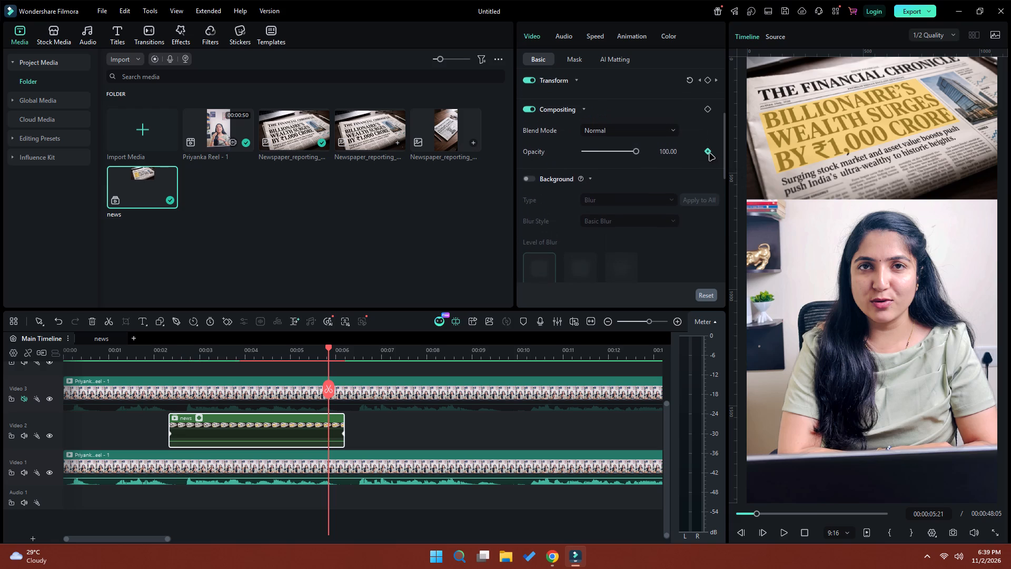
{"action": "left_click", "coordinate": [708, 152]}
{"action": "left_click_drag", "start_coordinate": [328, 349], "coordinate": [336, 349]}
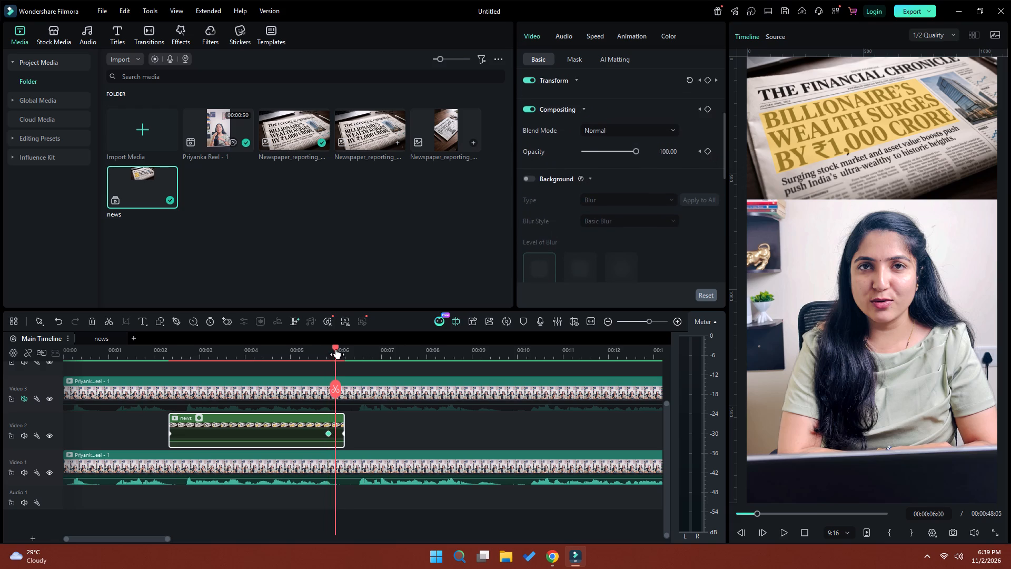
{"action": "left_click_drag", "start_coordinate": [336, 349], "coordinate": [339, 349]}
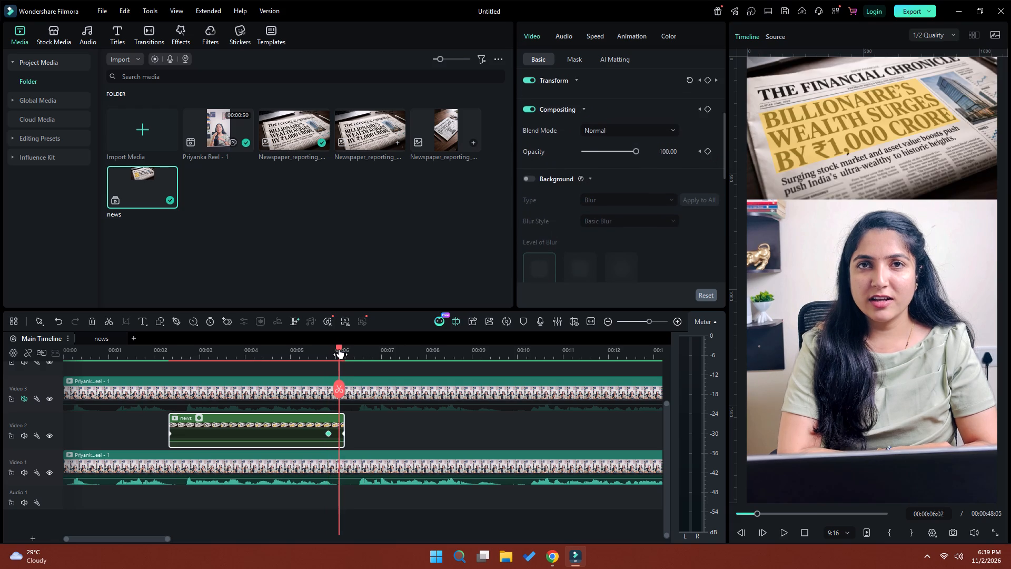
{"action": "left_click_drag", "start_coordinate": [339, 349], "coordinate": [340, 349]}
{"action": "left_click_drag", "start_coordinate": [636, 152], "coordinate": [607, 153]}
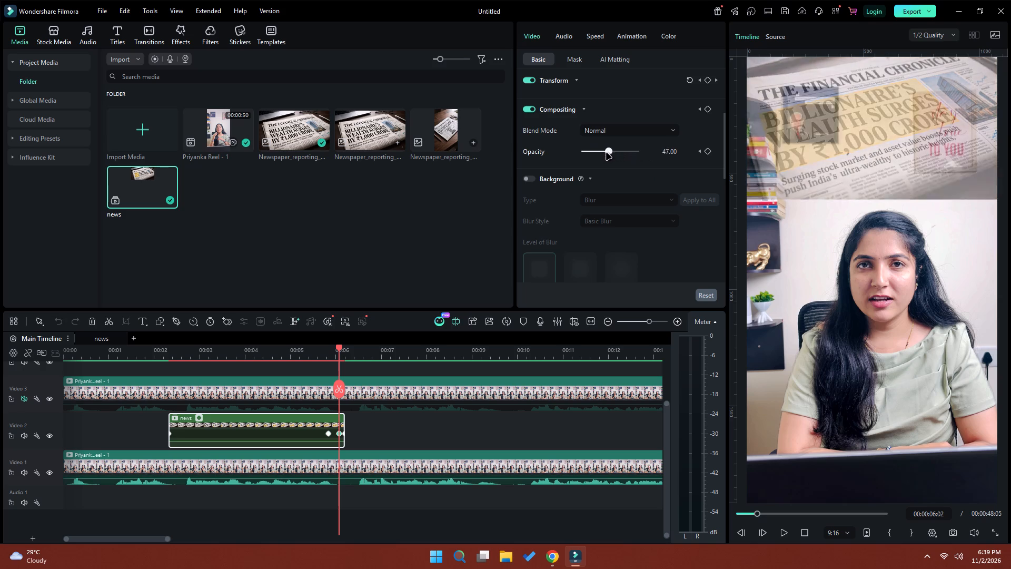
{"action": "left_click_drag", "start_coordinate": [607, 153], "coordinate": [563, 156]}
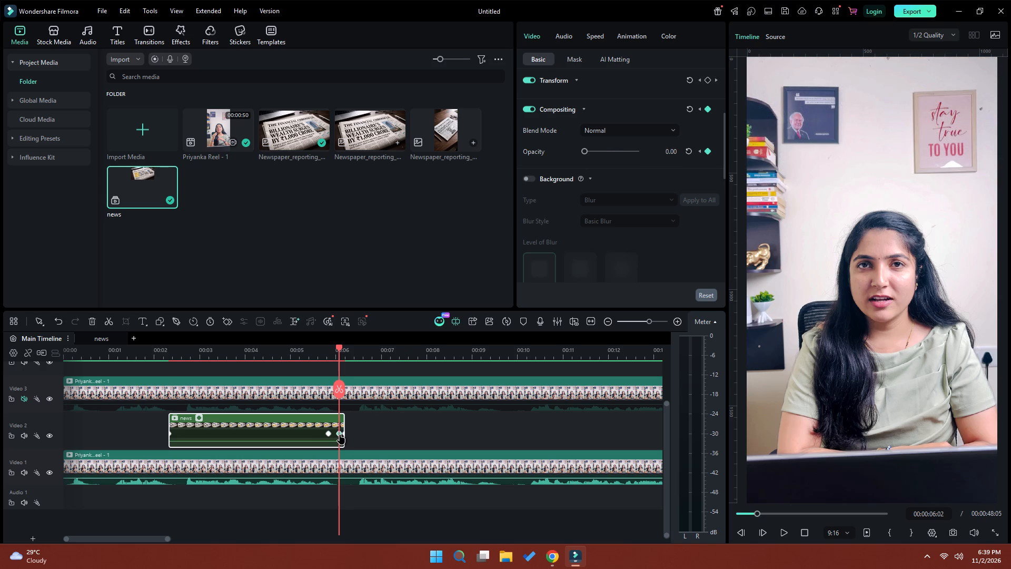
{"action": "left_click_drag", "start_coordinate": [339, 435], "coordinate": [352, 435]}
Play back the news clip's fade-out, and play the reel from the beginning through the newspaper section.
{"action": "left_click", "coordinate": [307, 354]}
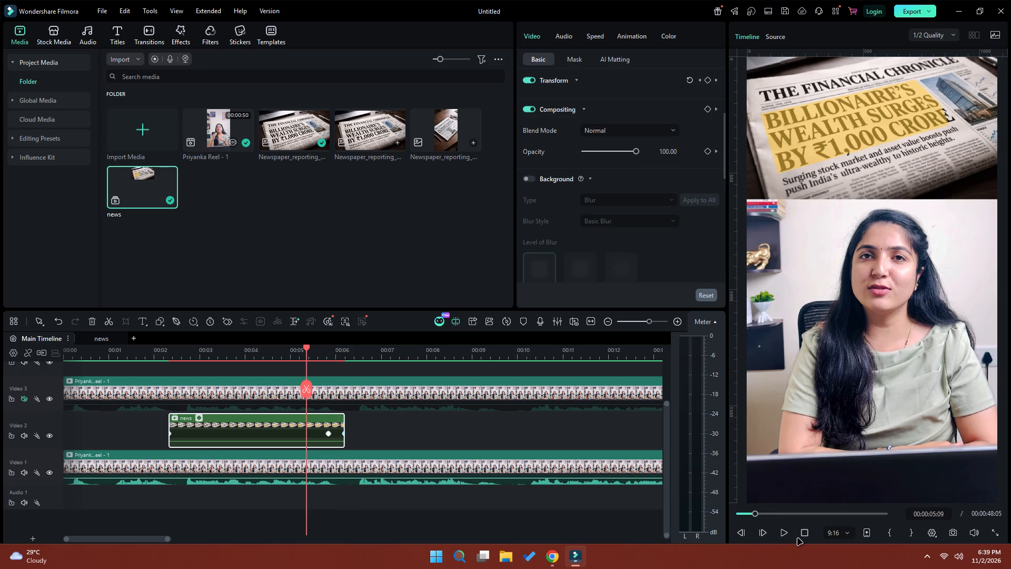
{"action": "left_click", "coordinate": [780, 534]}
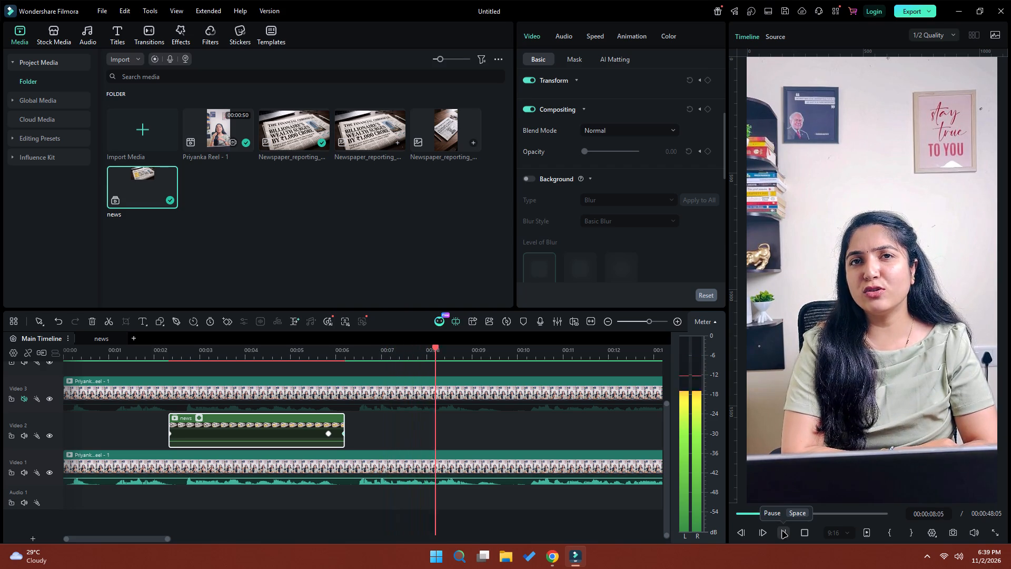
{"action": "left_click", "coordinate": [781, 532]}
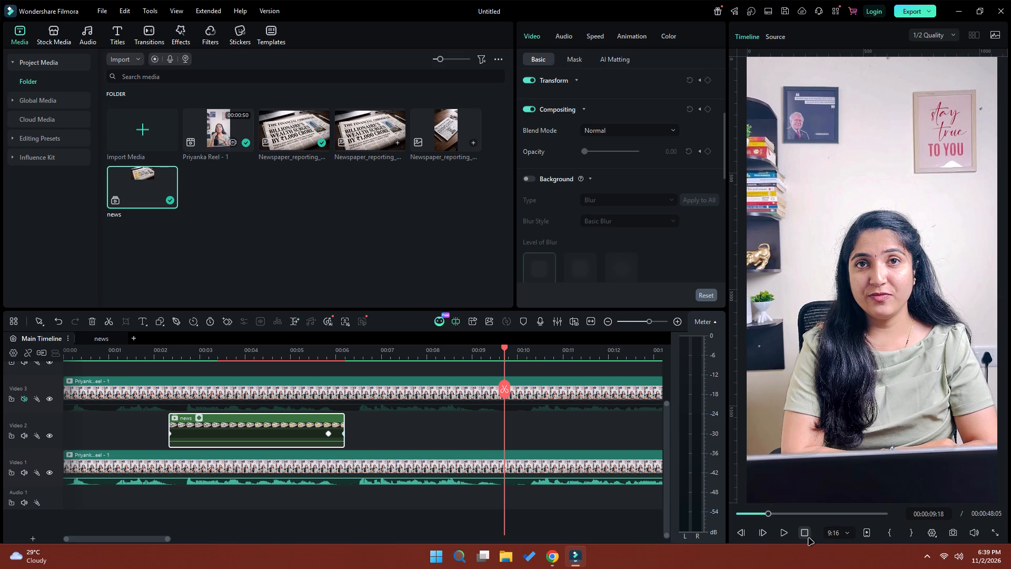
{"action": "left_click", "coordinate": [804, 538]}
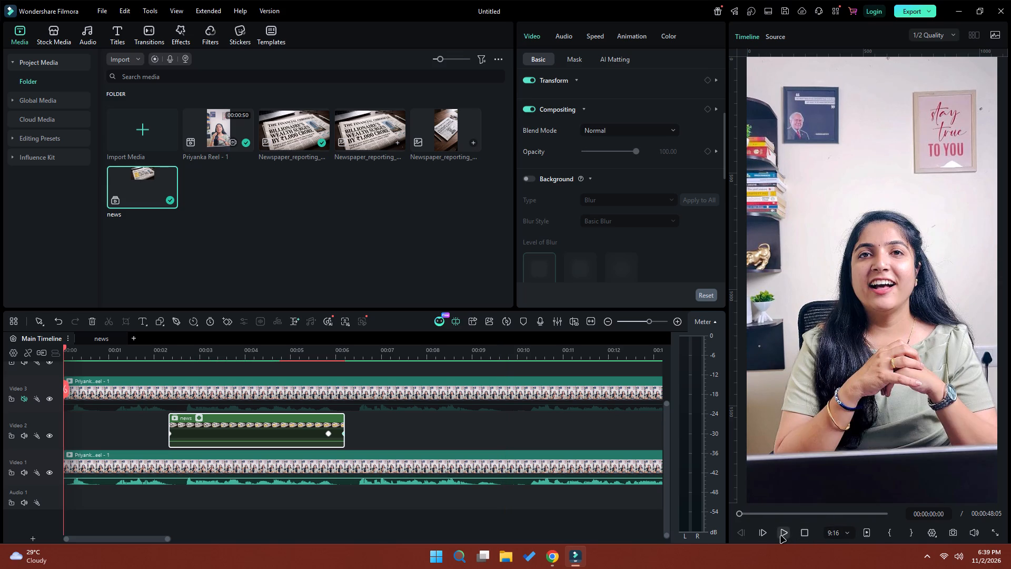
{"action": "left_click", "coordinate": [781, 536]}
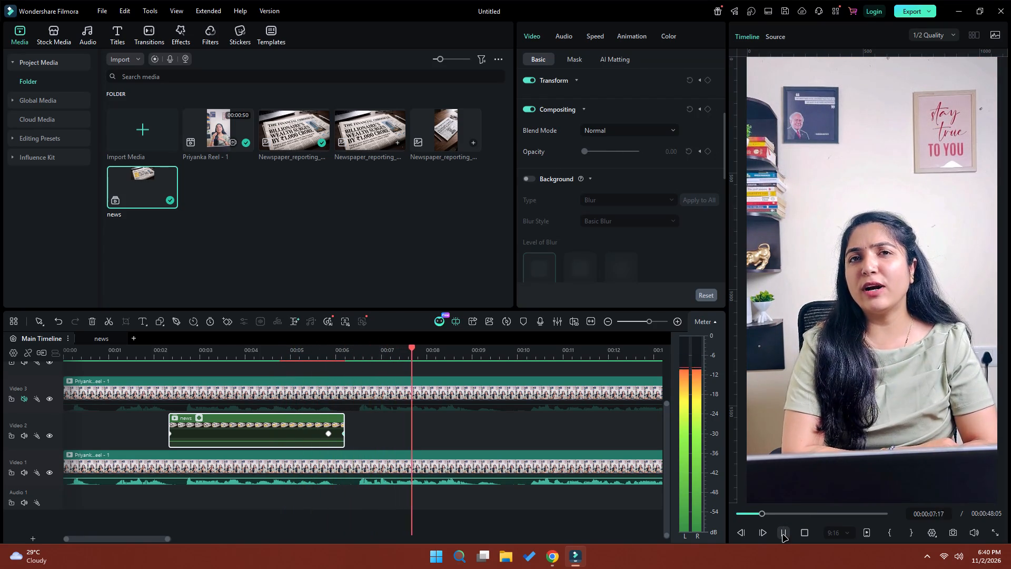
{"action": "left_click", "coordinate": [783, 535]}
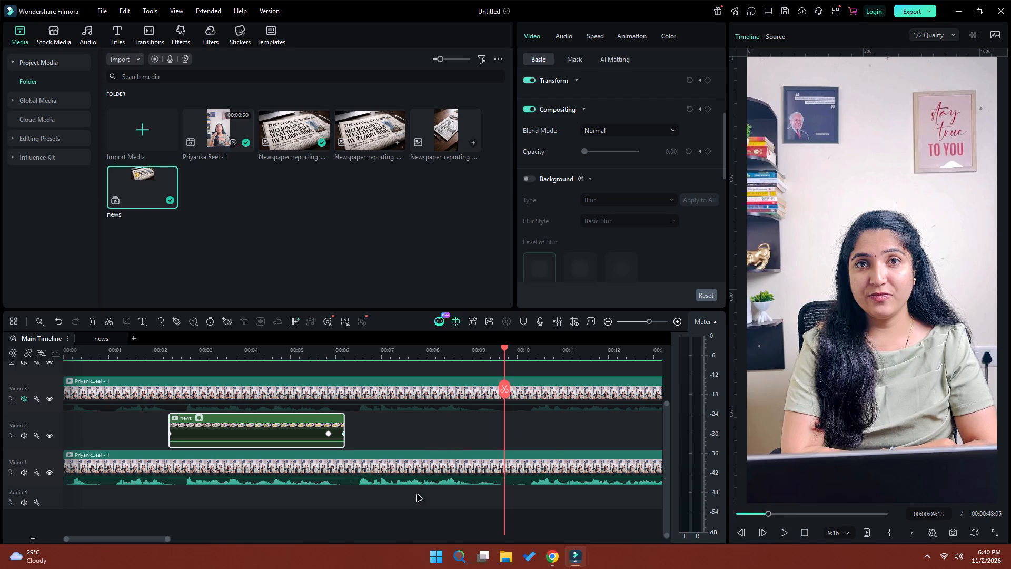
Scale both full-length presenter clips on Video 1 and Video 3 together to 131% and position them at X -73, Y 95.
{"action": "left_click_drag", "start_coordinate": [417, 497], "coordinate": [448, 369]}
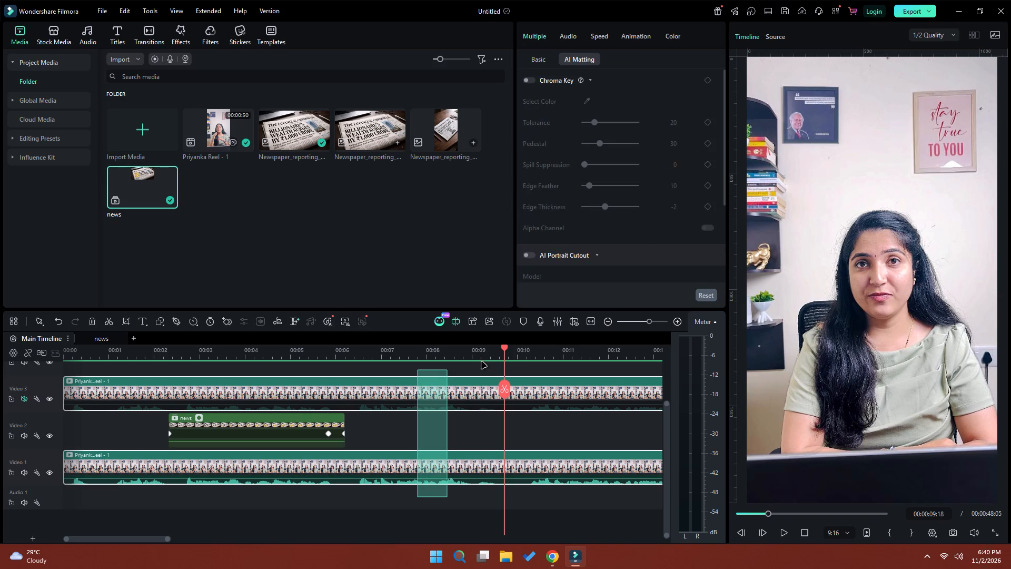
{"action": "left_click", "coordinate": [541, 57]}
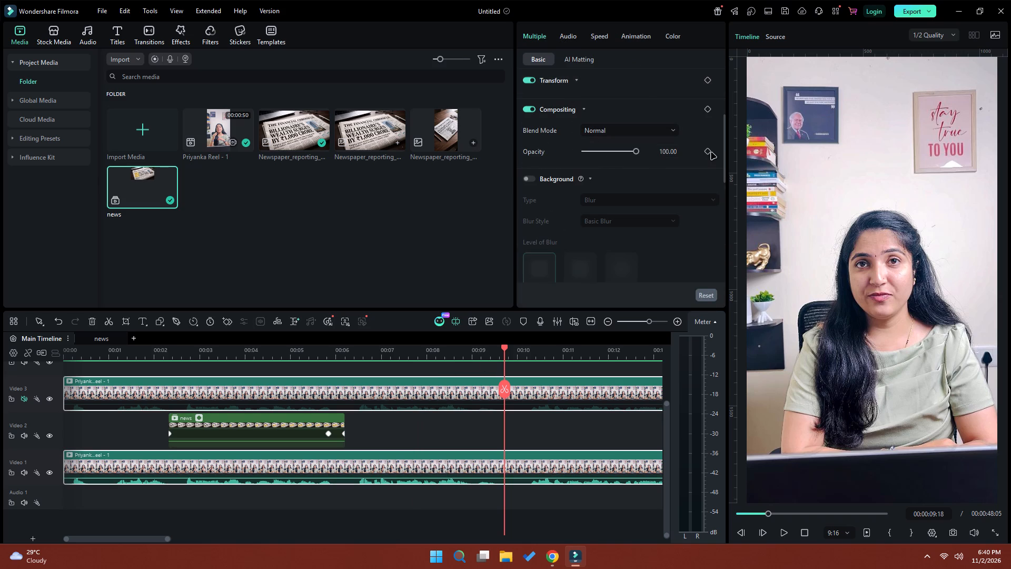
{"action": "left_click_drag", "start_coordinate": [722, 131], "coordinate": [733, 61]}
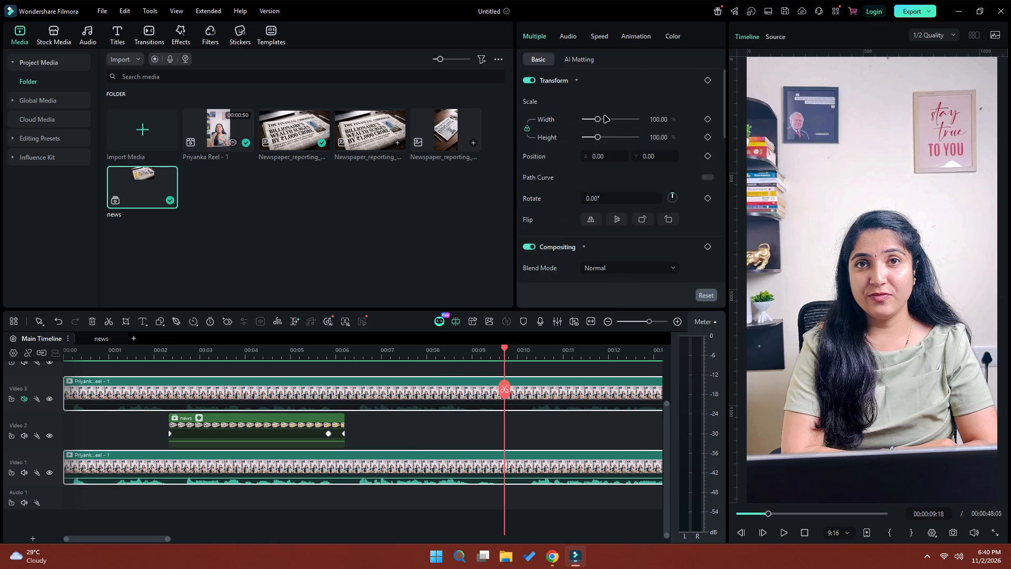
{"action": "left_click", "coordinate": [659, 117]}
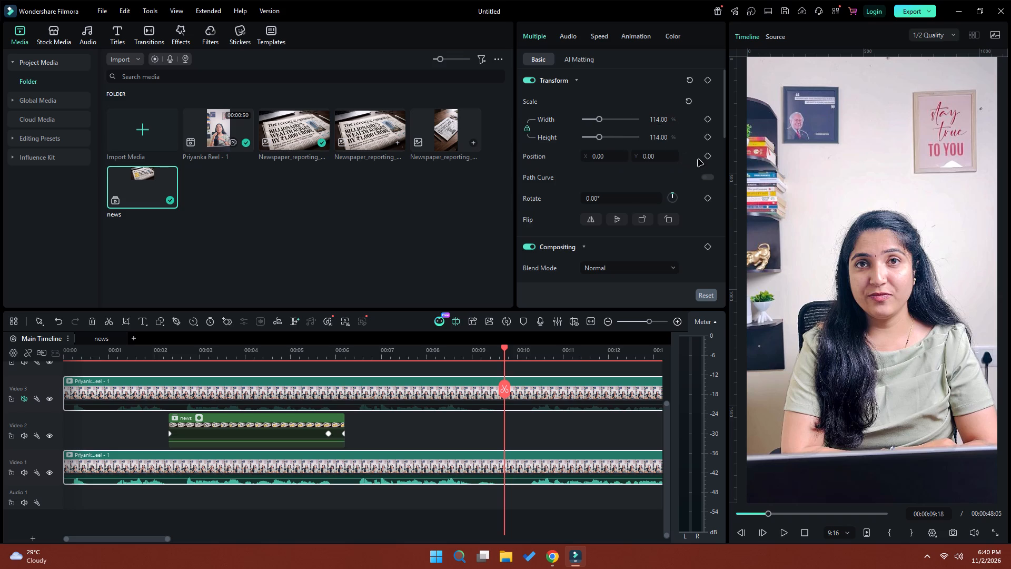
{"action": "left_click", "coordinate": [656, 118]}
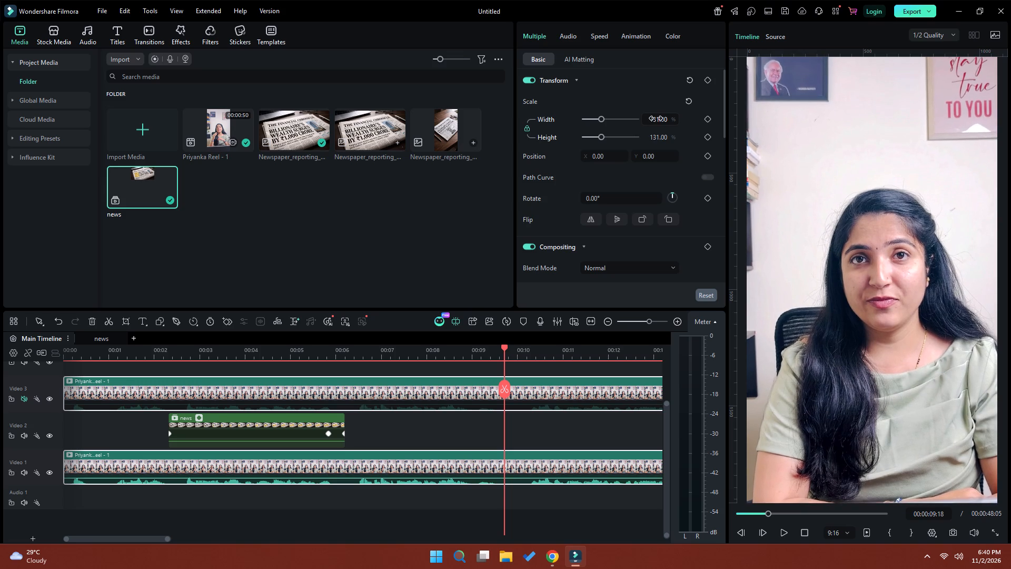
{"action": "left_click", "coordinate": [597, 153]}
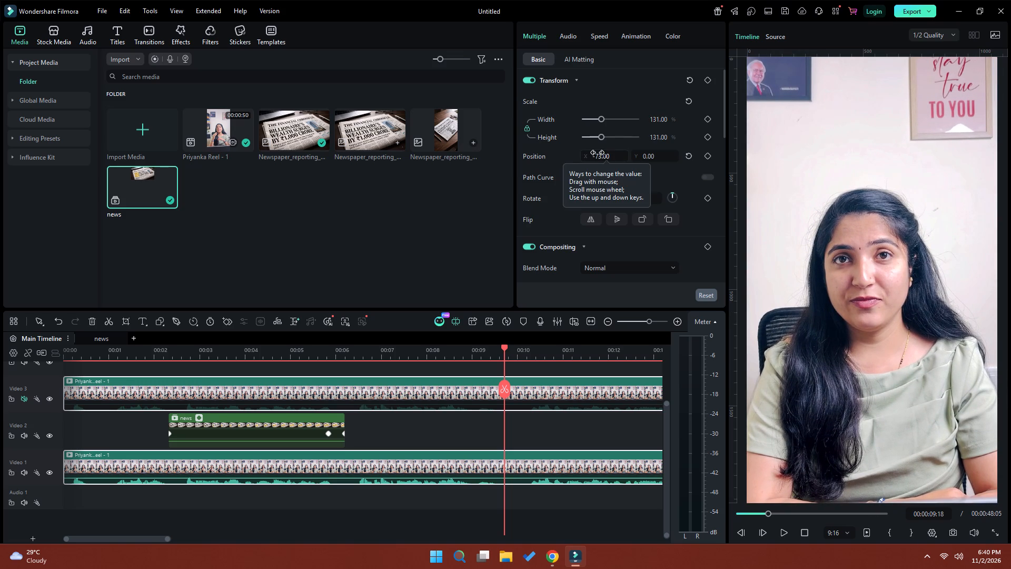
{"action": "left_click", "coordinate": [648, 155]}
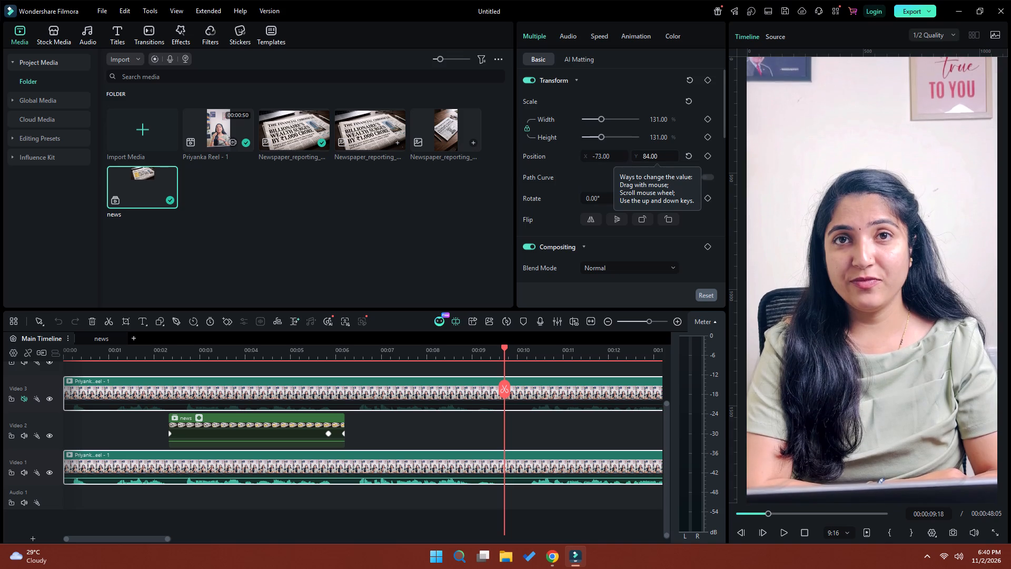
Check the reframed presenter against the Instagram Reel interface overlay, and set the overlay back to None.
{"action": "left_click", "coordinate": [847, 537]}
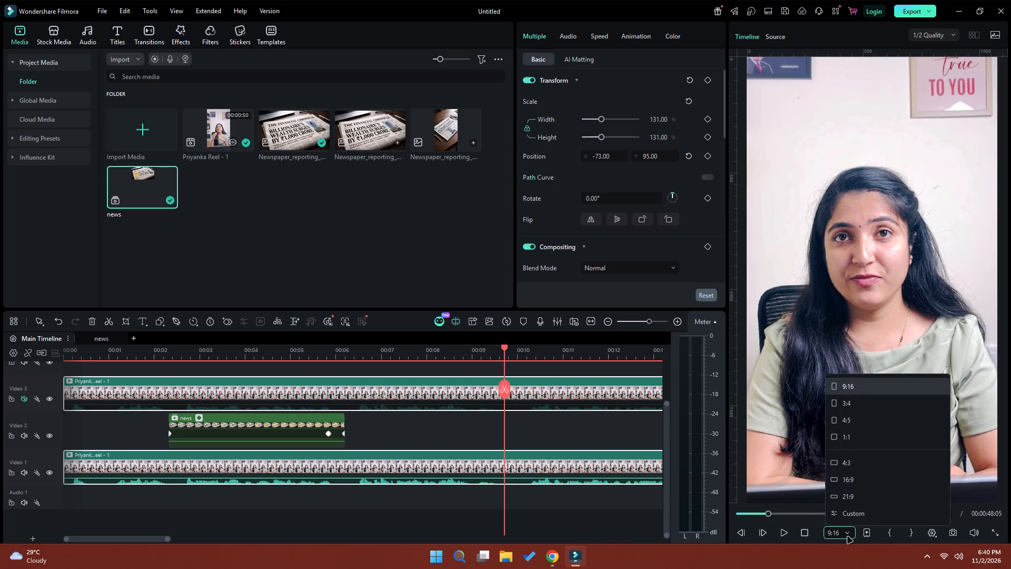
{"action": "left_click", "coordinate": [848, 537]}
{"action": "left_click", "coordinate": [866, 534]}
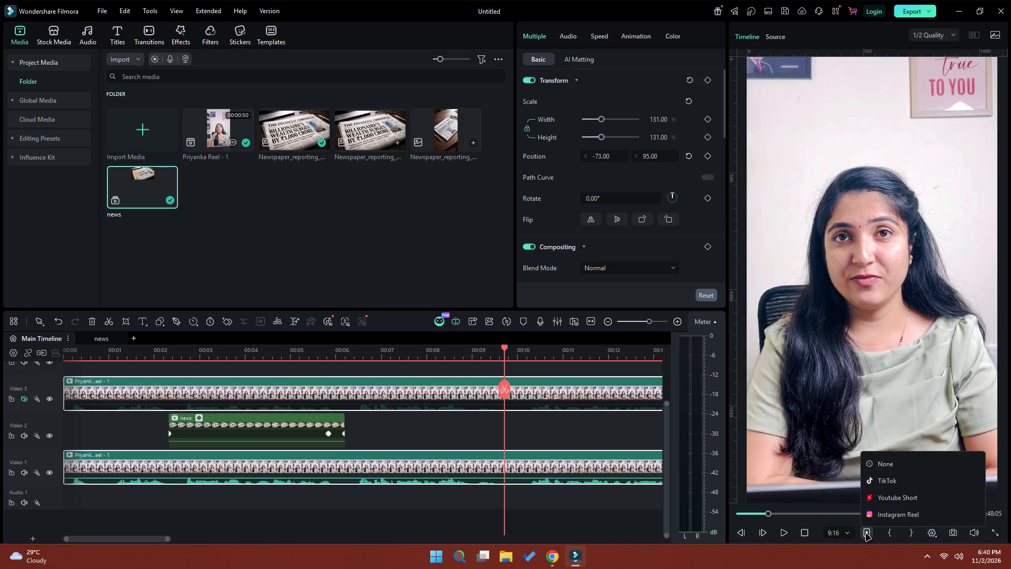
{"action": "left_click", "coordinate": [873, 518]}
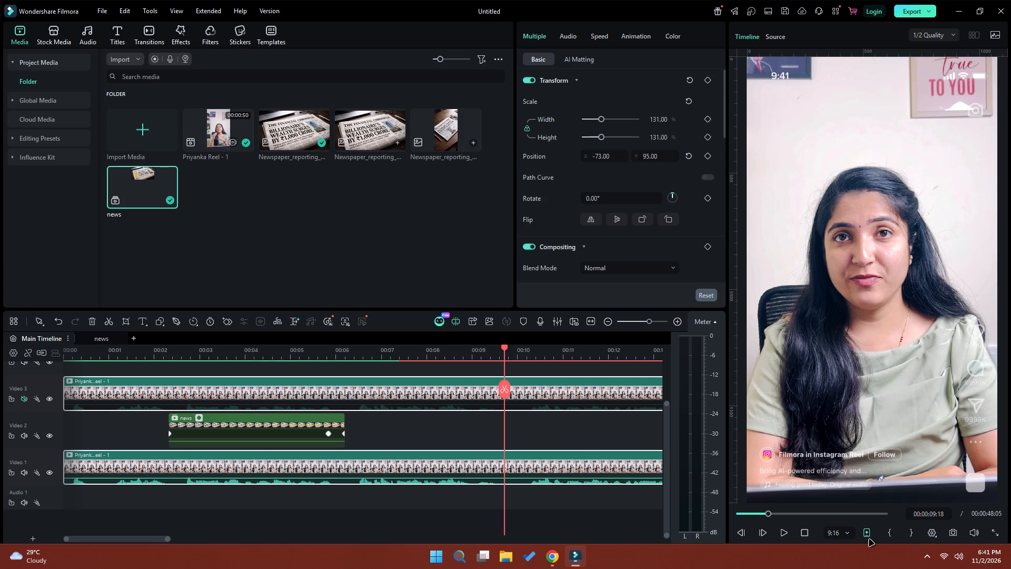
{"action": "left_click", "coordinate": [866, 537]}
{"action": "left_click", "coordinate": [885, 469]}
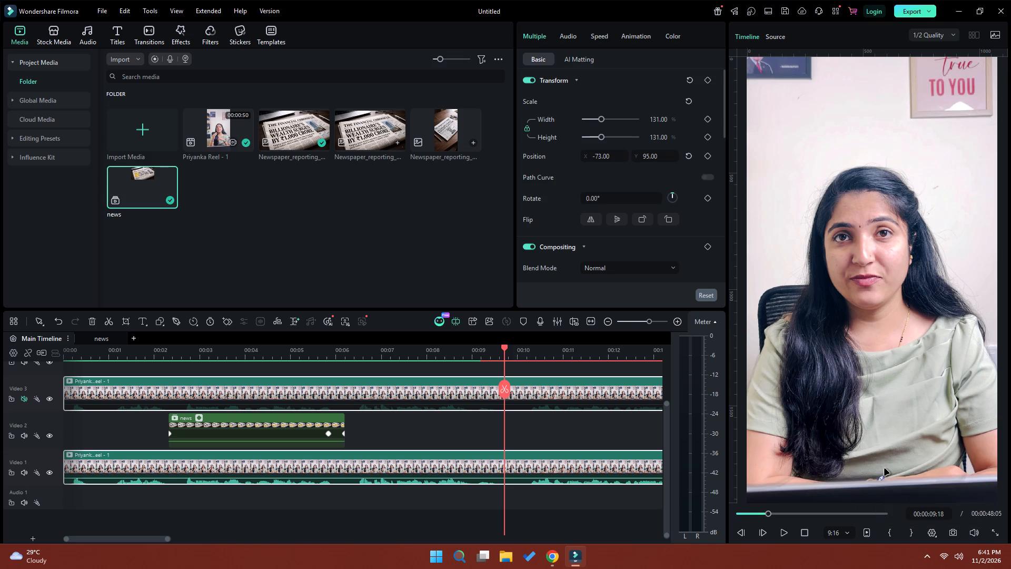
Play back the reframed reel from about 00:00:02:04, just before the news clip, to shortly past the clip's end.
{"action": "left_click", "coordinate": [187, 347]}
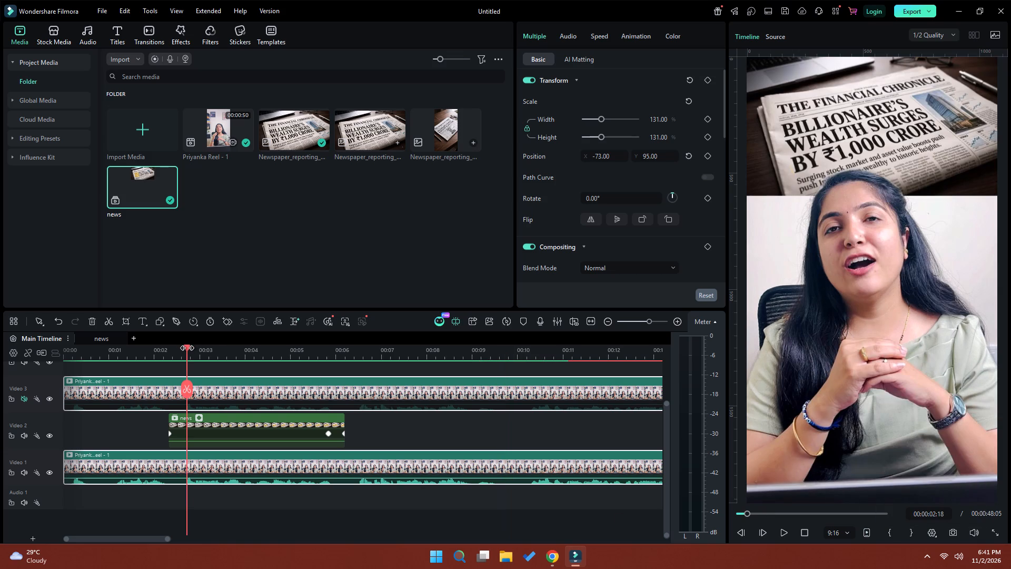
{"action": "left_click", "coordinate": [162, 352]}
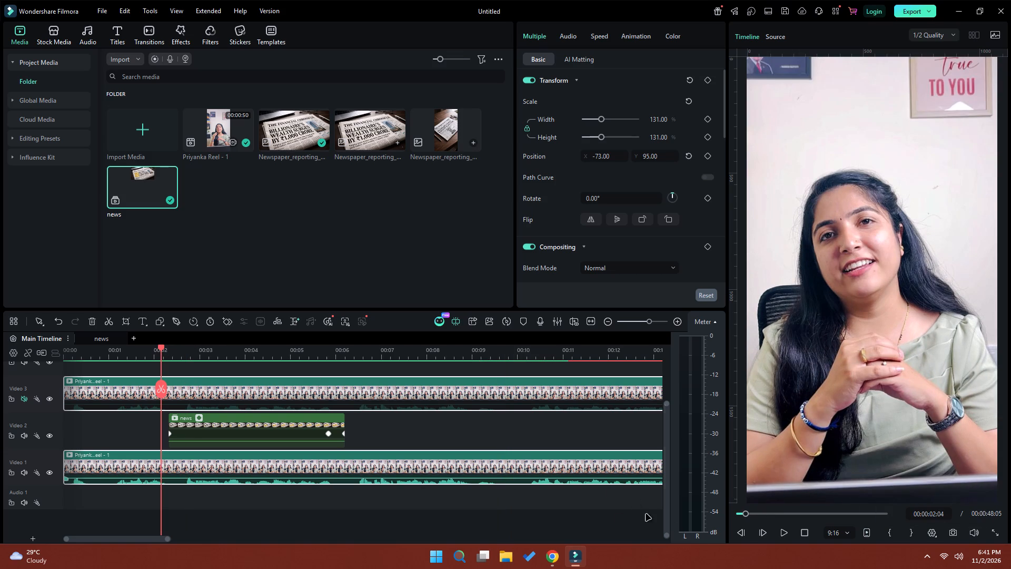
{"action": "left_click", "coordinate": [784, 534]}
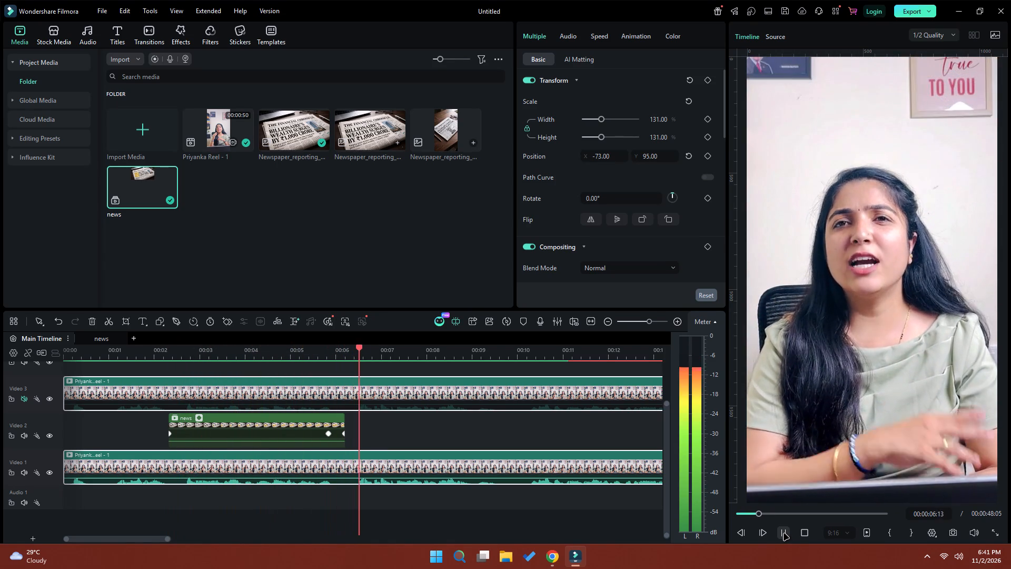
{"action": "left_click", "coordinate": [784, 534]}
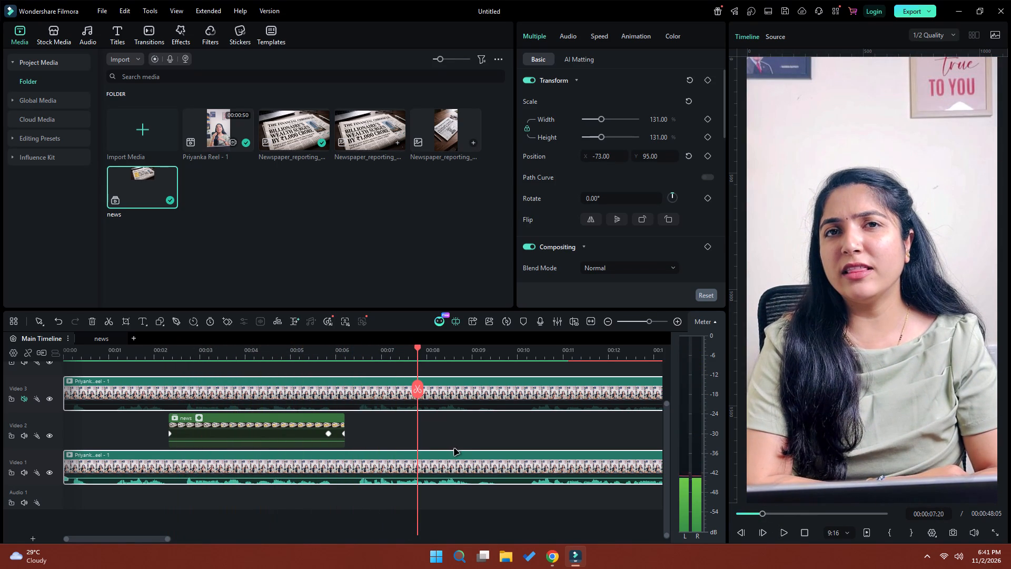
Scrub through the newspaper section to check the new framing, and play back the news clip's fade-out.
{"action": "left_click", "coordinate": [197, 351]}
{"action": "left_click_drag", "start_coordinate": [197, 347], "coordinate": [205, 348]}
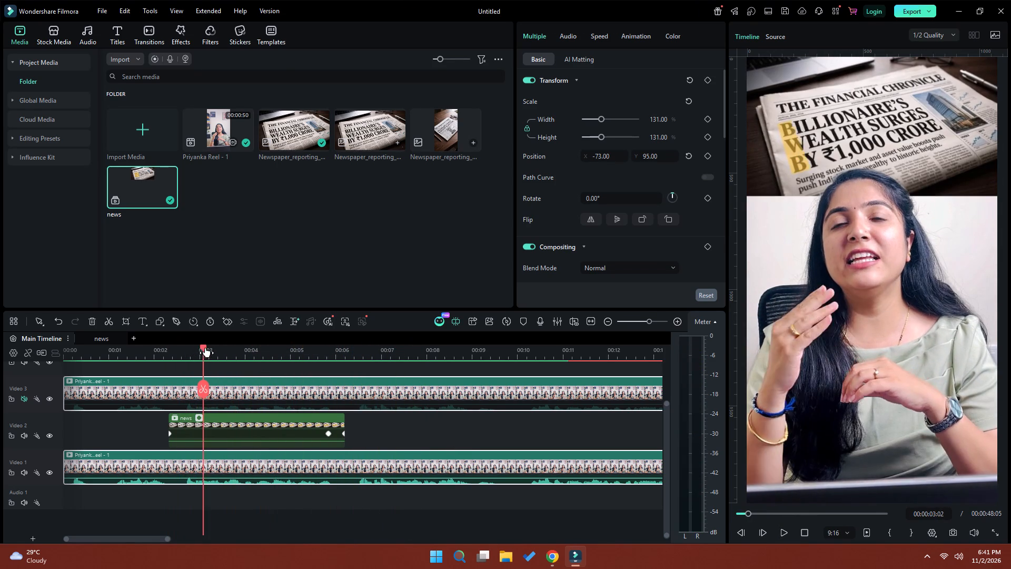
{"action": "left_click_drag", "start_coordinate": [205, 348], "coordinate": [326, 358]}
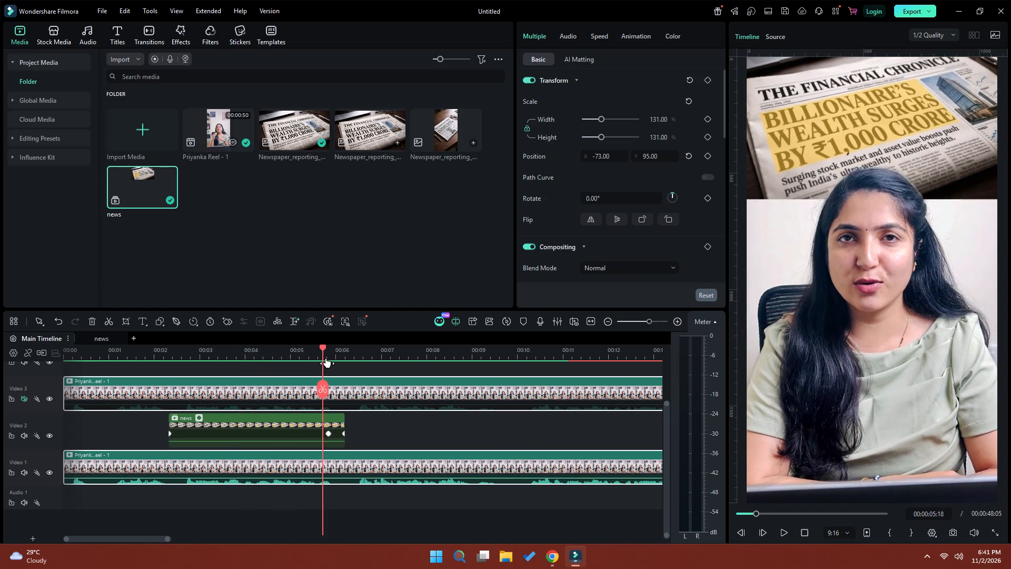
{"action": "left_click_drag", "start_coordinate": [326, 358], "coordinate": [355, 358]}
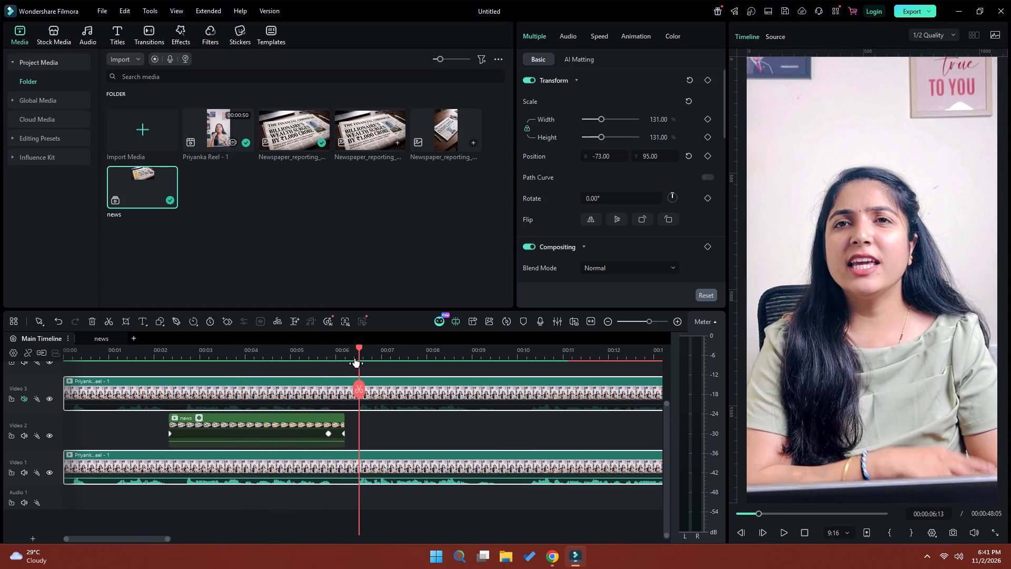
{"action": "left_click_drag", "start_coordinate": [355, 358], "coordinate": [330, 360]}
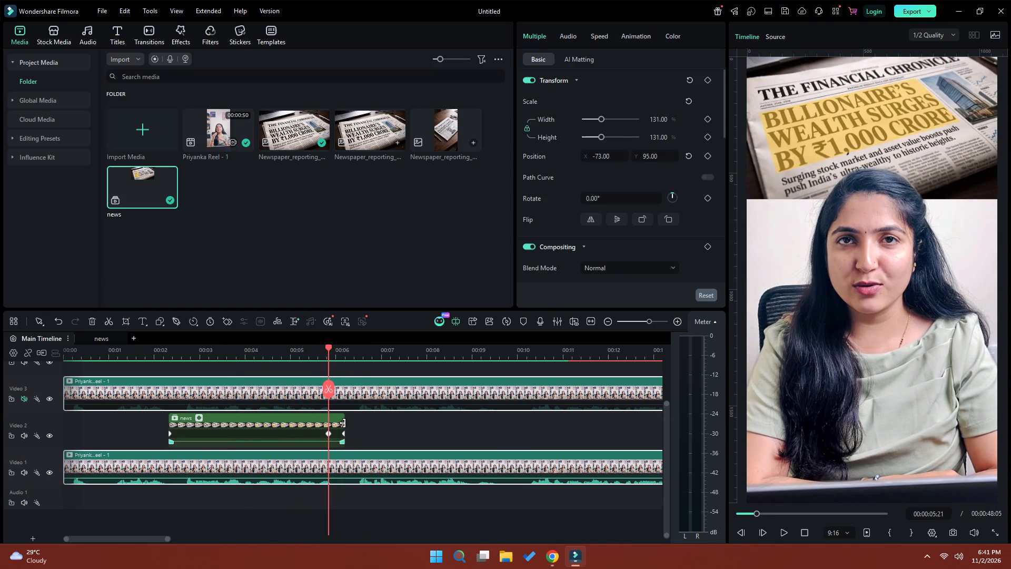
{"action": "left_click", "coordinate": [343, 423]}
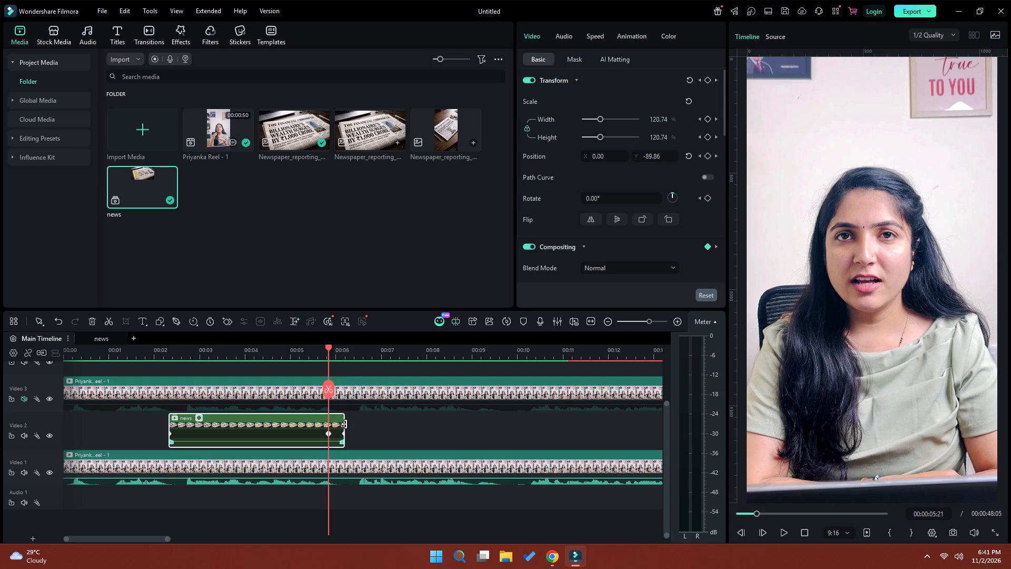
{"action": "left_click", "coordinate": [780, 532]}
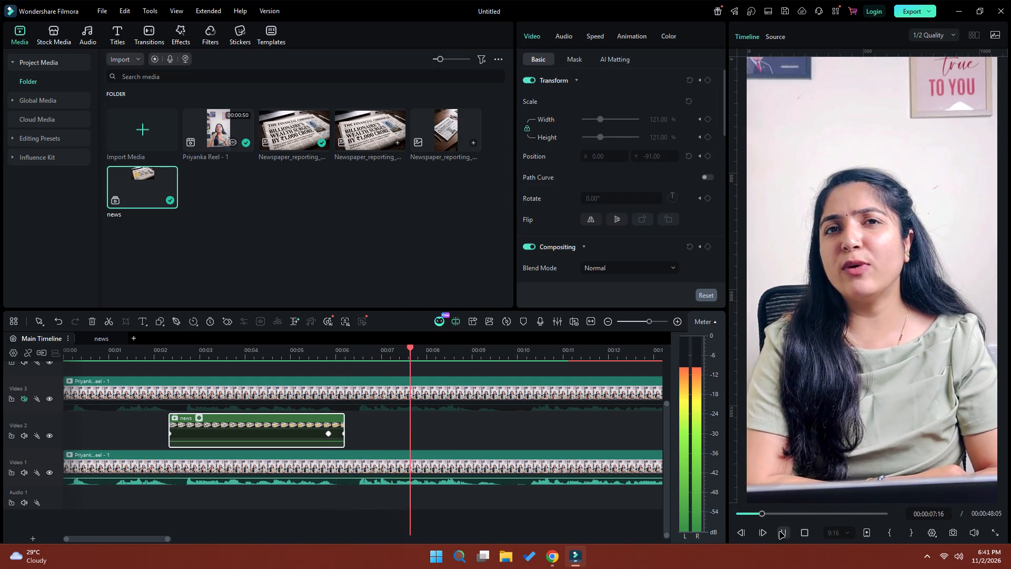
{"action": "left_click", "coordinate": [781, 532]}
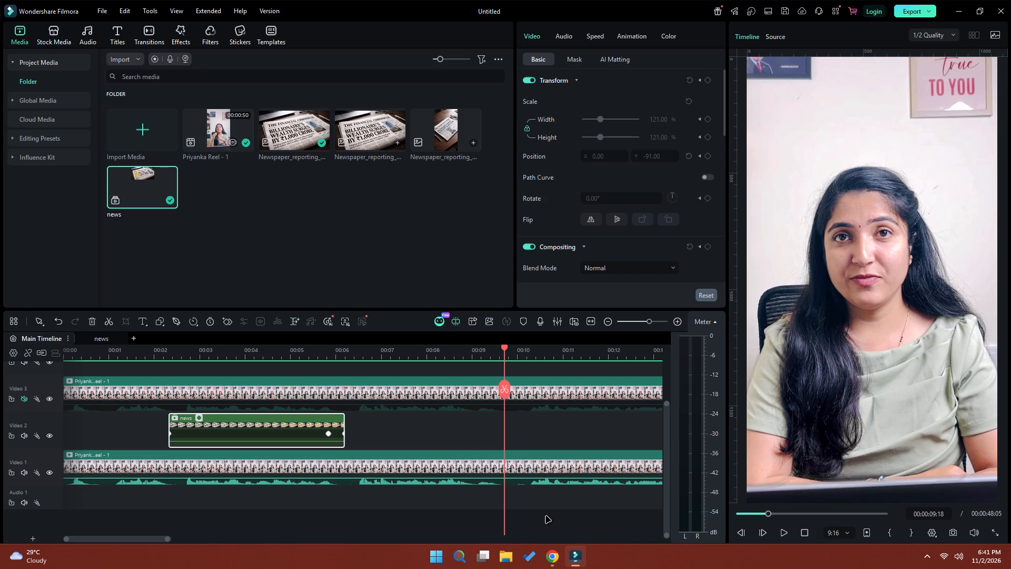
Play back the reel from 00:00:01:00 past the newspaper section, and return to the start of the timeline.
{"action": "left_click", "coordinate": [109, 358]}
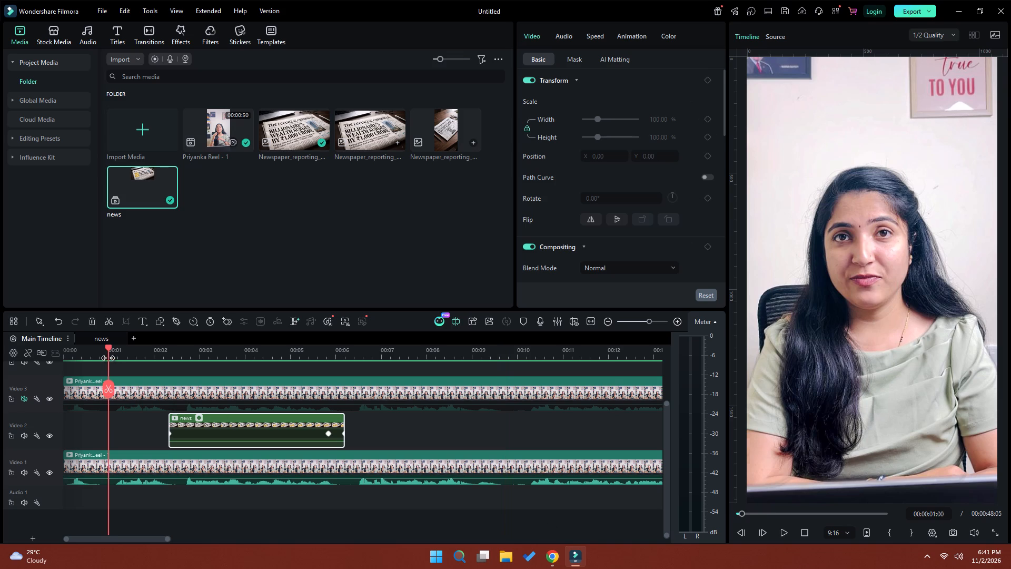
{"action": "left_click", "coordinate": [785, 537]}
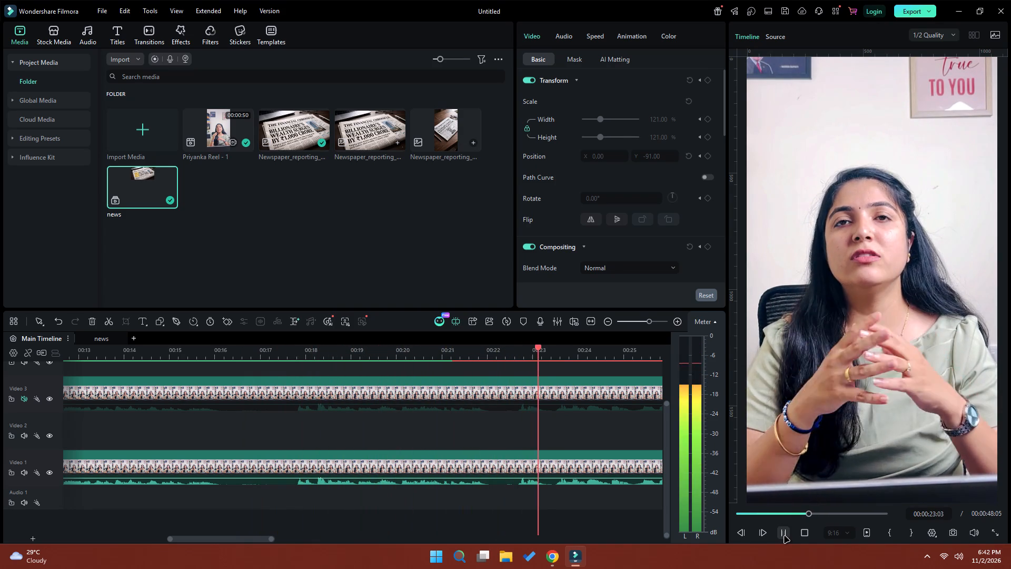
{"action": "left_click", "coordinate": [785, 536]}
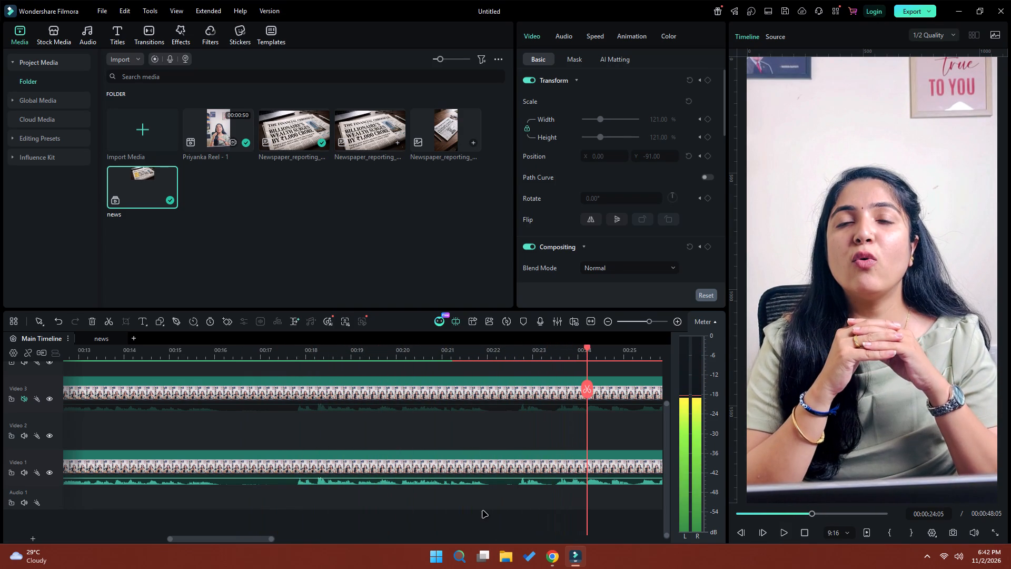
{"action": "left_click_drag", "start_coordinate": [228, 541], "coordinate": [209, 542]}
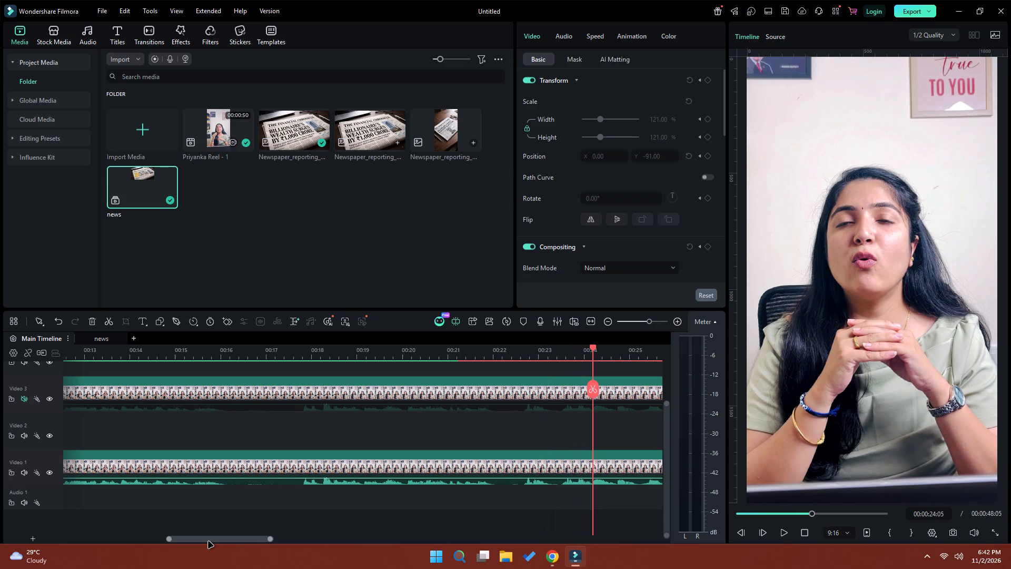
{"action": "left_click_drag", "start_coordinate": [209, 542], "coordinate": [179, 542]}
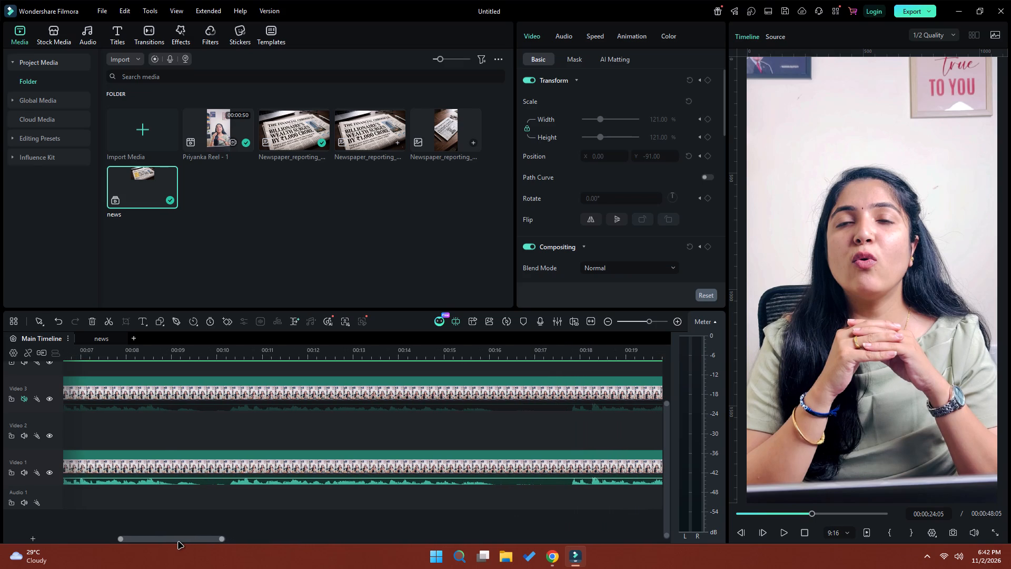
{"action": "left_click_drag", "start_coordinate": [179, 542], "coordinate": [98, 538]}
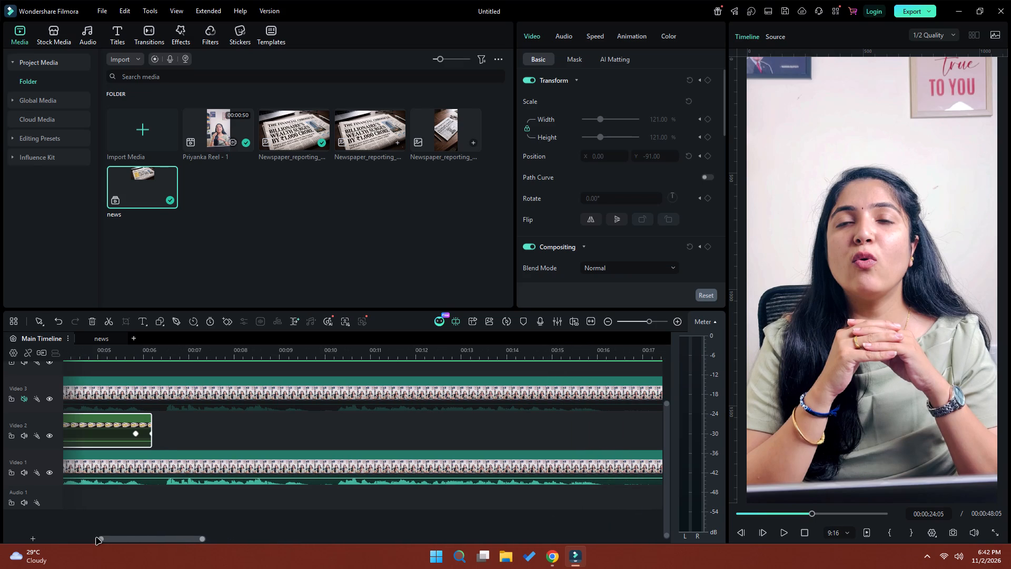
{"action": "left_click", "coordinate": [73, 352]}
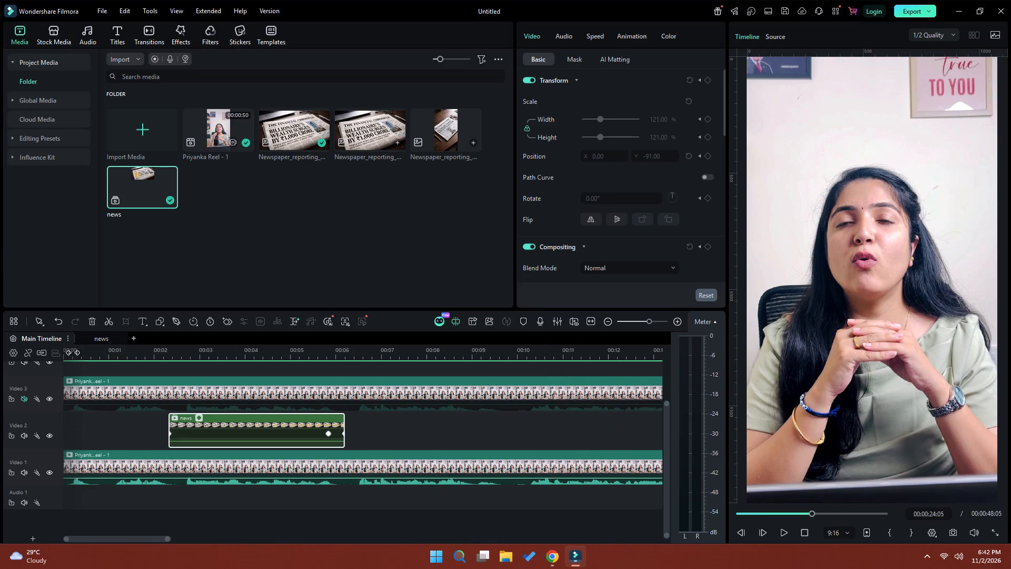